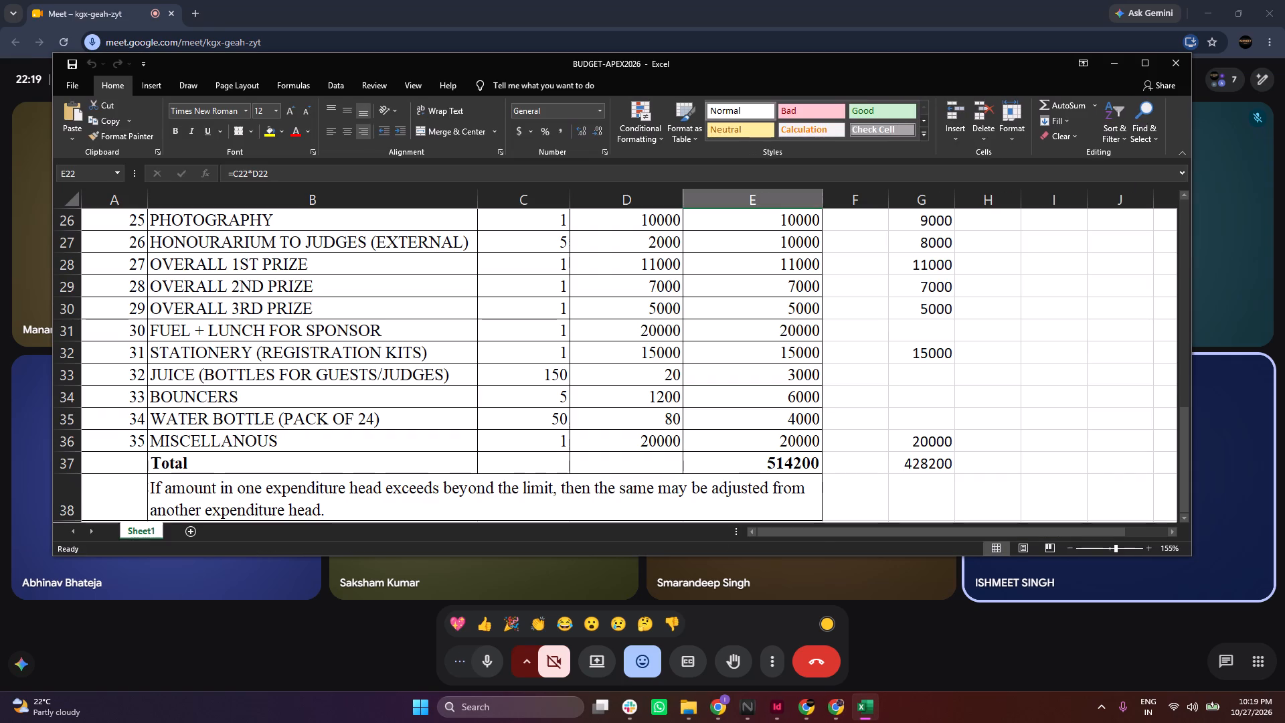
# Switch from the BUDGET-APEX2026 workbook to the Chrome window holding the W11_APEX-26_FINANCES spreadsheet and an empty new tab.
pyautogui.click(1160, 66)
pyautogui.click(717, 722)
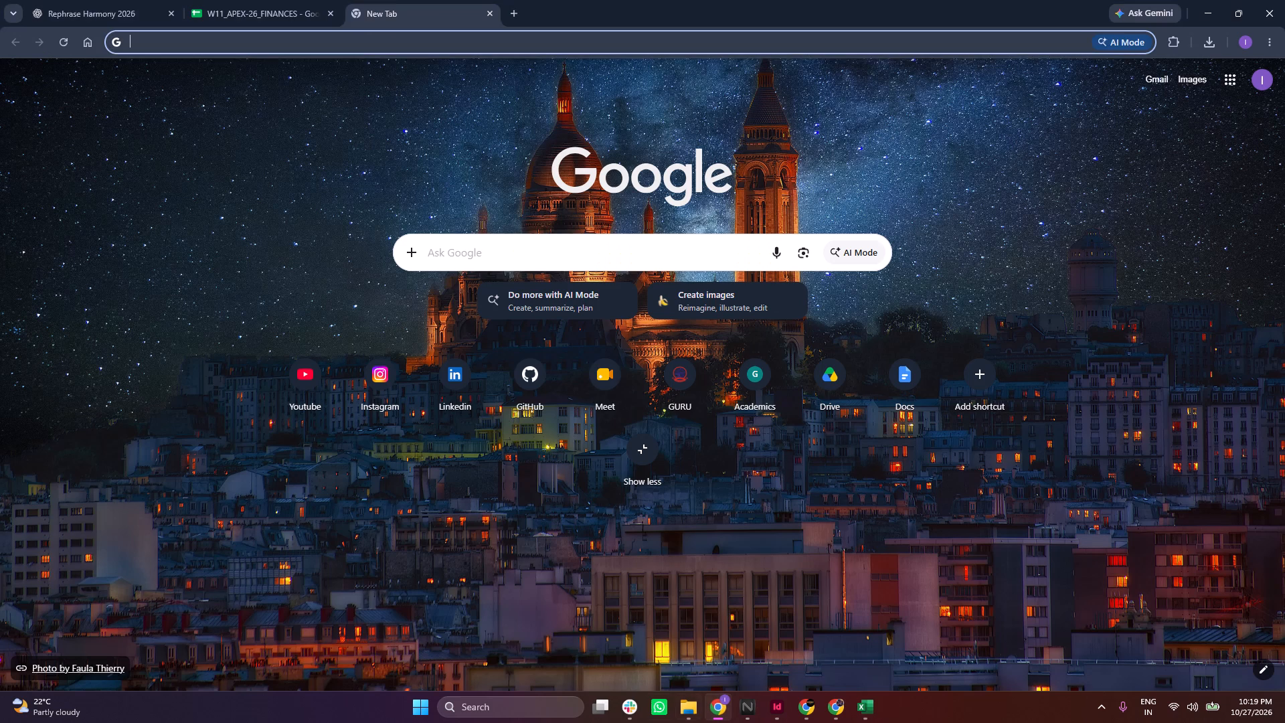
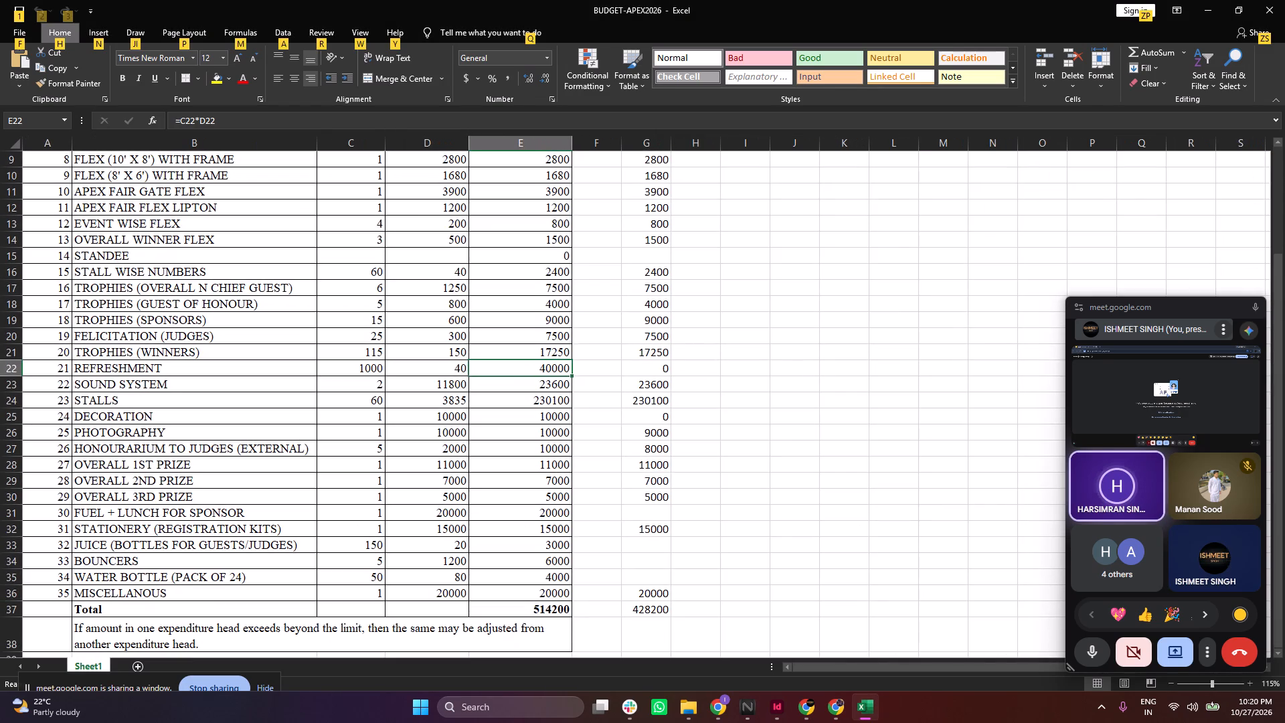
# Review the APEX 2026 budget sheet's items, quantities, prices and amounts, along with the separate figures in column G.
pyautogui.keyDown('ctrl'); pyautogui.scroll(-1, 505, 449); pyautogui.keyUp('ctrl')
pyautogui.click(659, 384)
pyautogui.scroll(2, 280, 400)
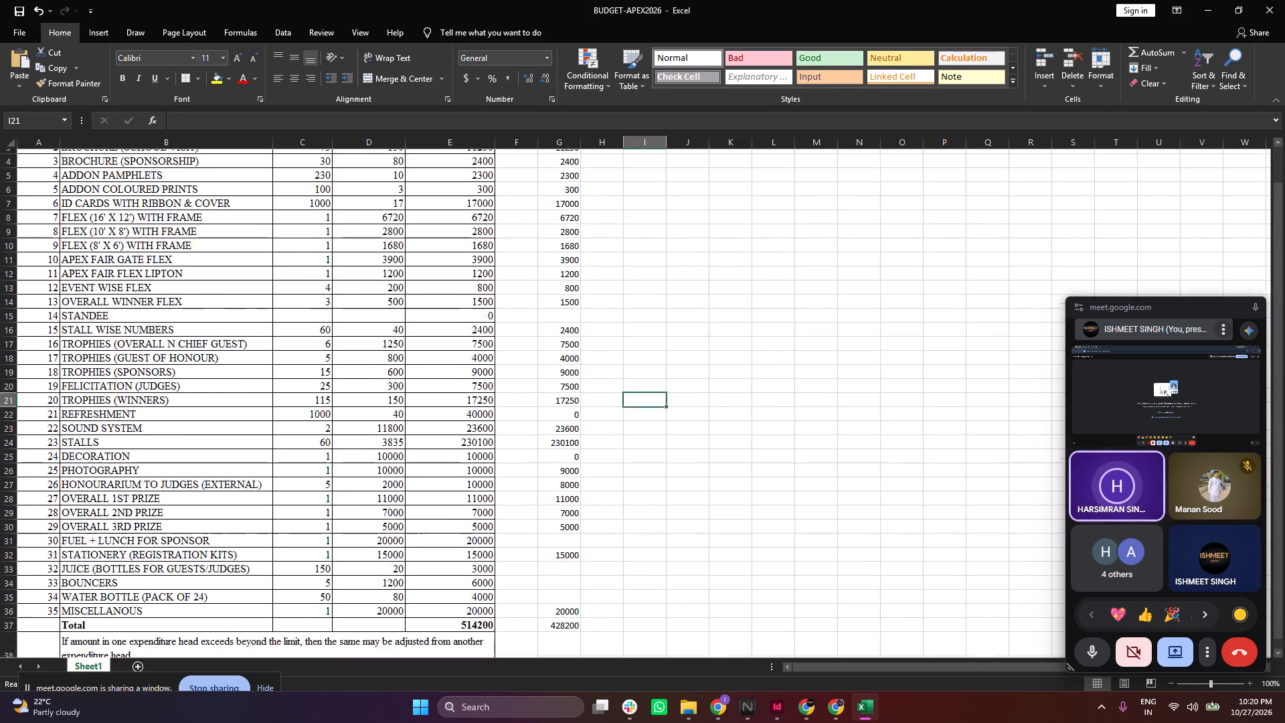
pyautogui.scroll(3, 280, 400)
pyautogui.keyDown('ctrl'); pyautogui.scroll(-1, 288, 418); pyautogui.keyUp('ctrl')
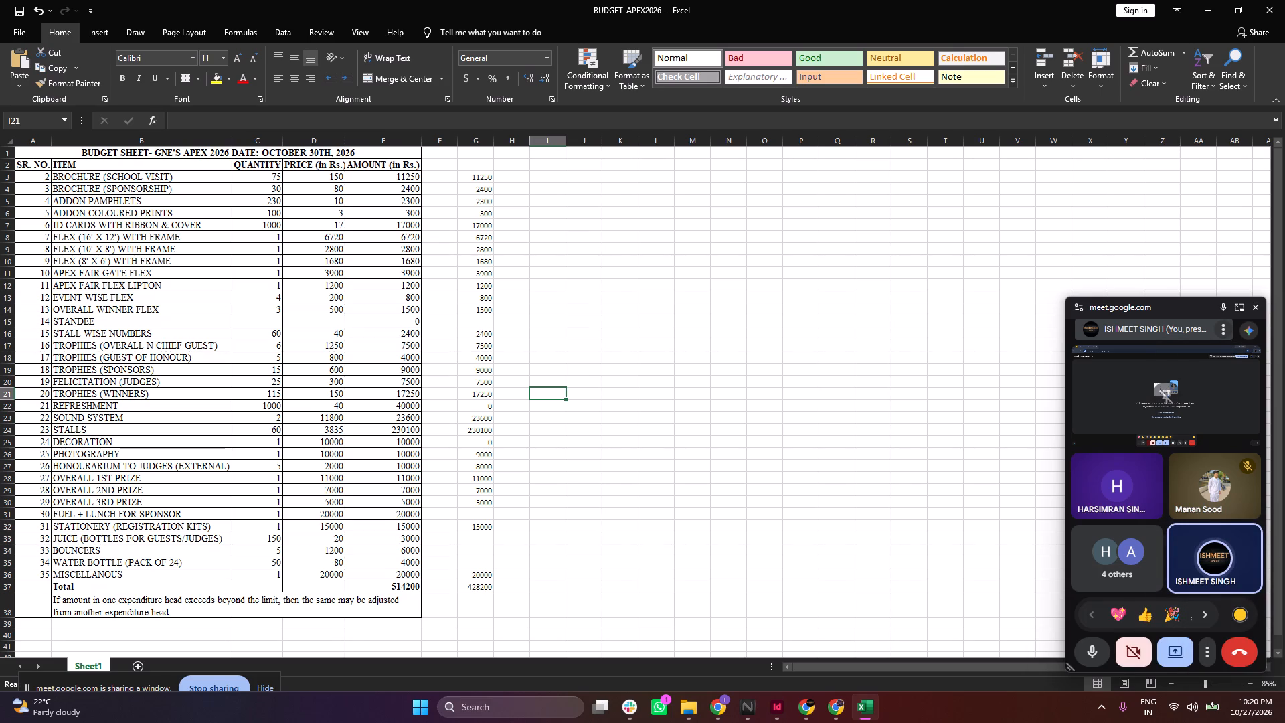
pyautogui.keyDown('alt'); pyautogui.scroll(1, 365, 378); pyautogui.keyUp('alt')
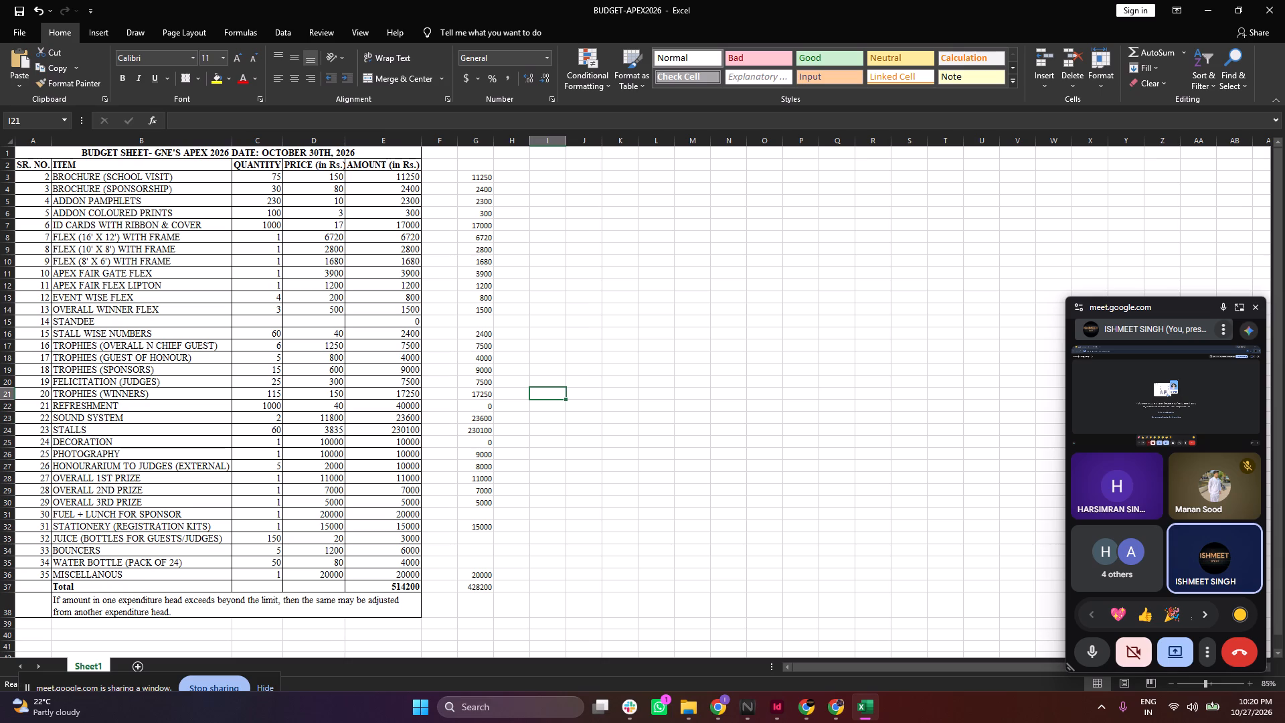
pyautogui.keyDown('ctrl'); pyautogui.scroll(2, 242, 296); pyautogui.keyUp('ctrl')
pyautogui.keyDown('ctrl'); pyautogui.scroll(3, 355, 295); pyautogui.keyUp('ctrl')
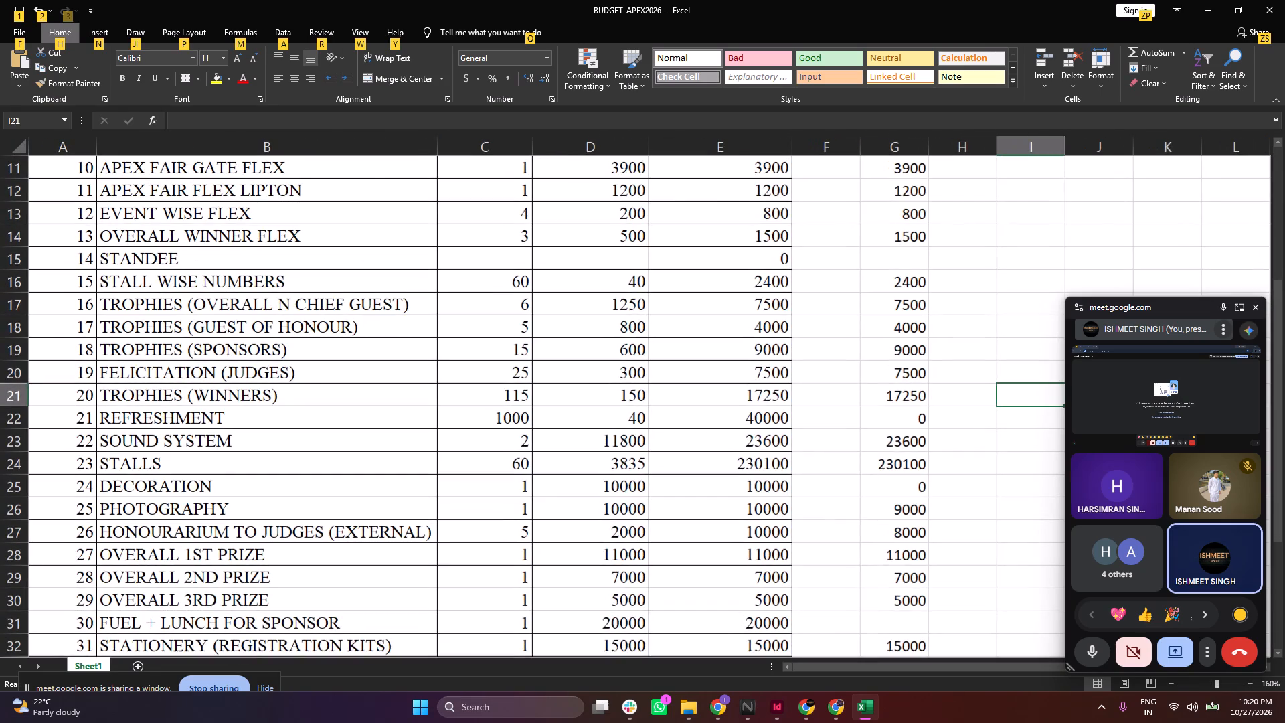
pyautogui.scroll(6, 416, 338)
pyautogui.keyDown('ctrl'); pyautogui.scroll(1, 411, 357); pyautogui.keyUp('ctrl')
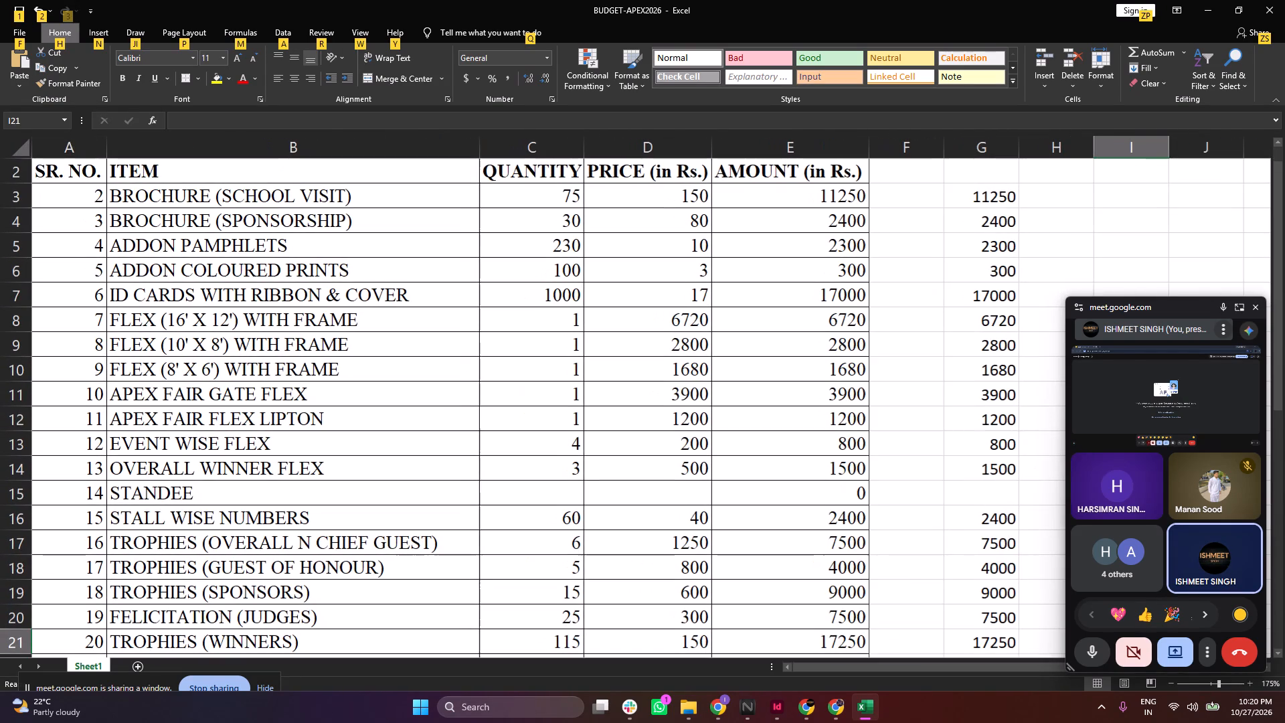
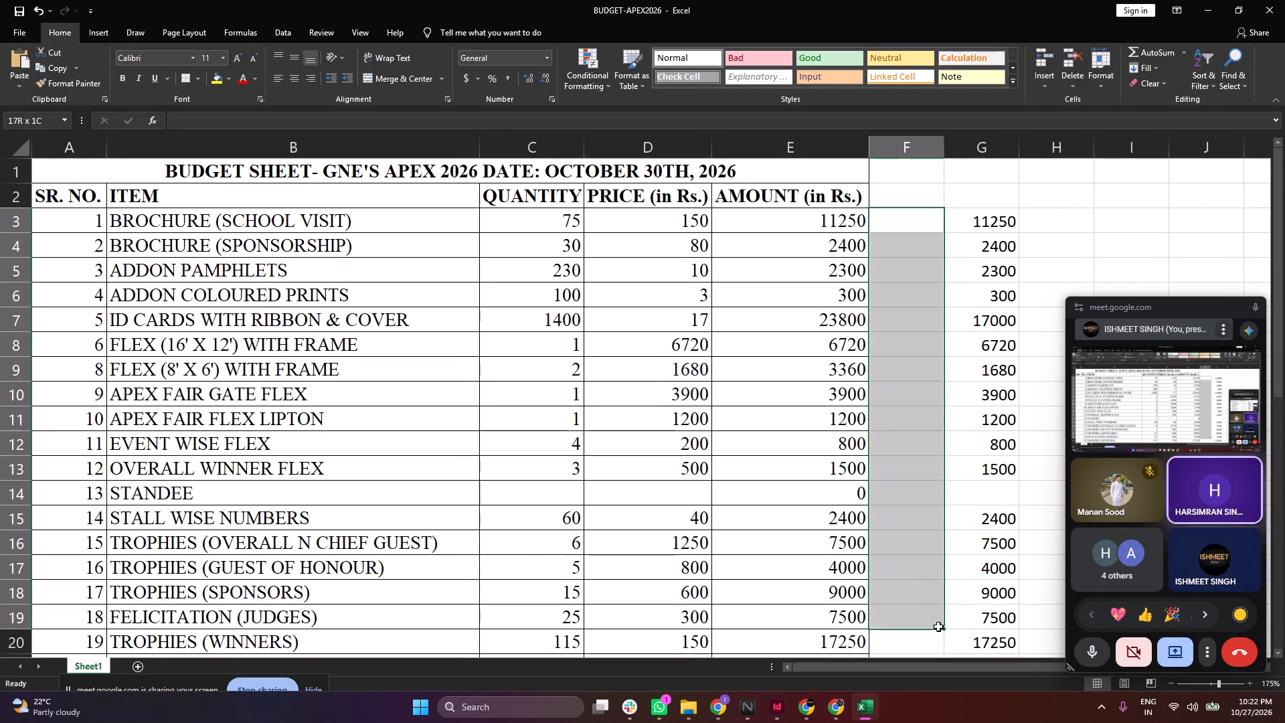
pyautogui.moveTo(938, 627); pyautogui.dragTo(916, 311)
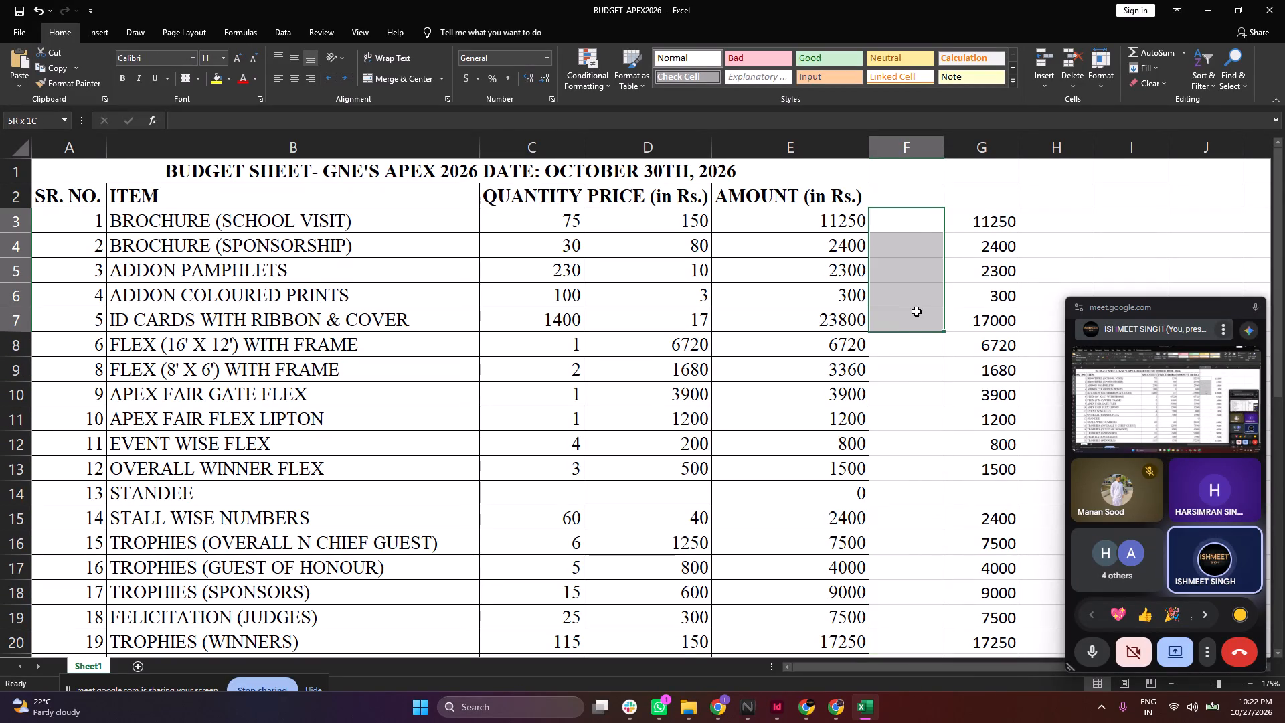
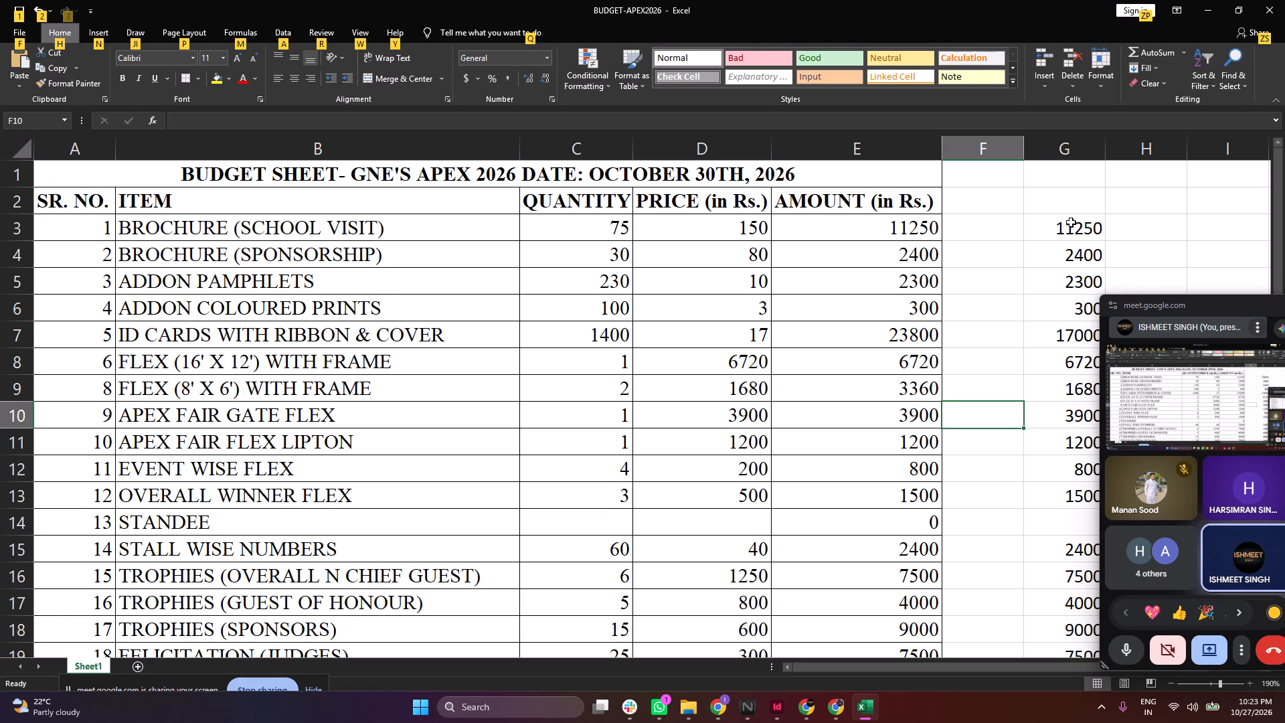
# Add a new worksheet to the workbook and rename it consolidated-budget.
pyautogui.click(138, 666)
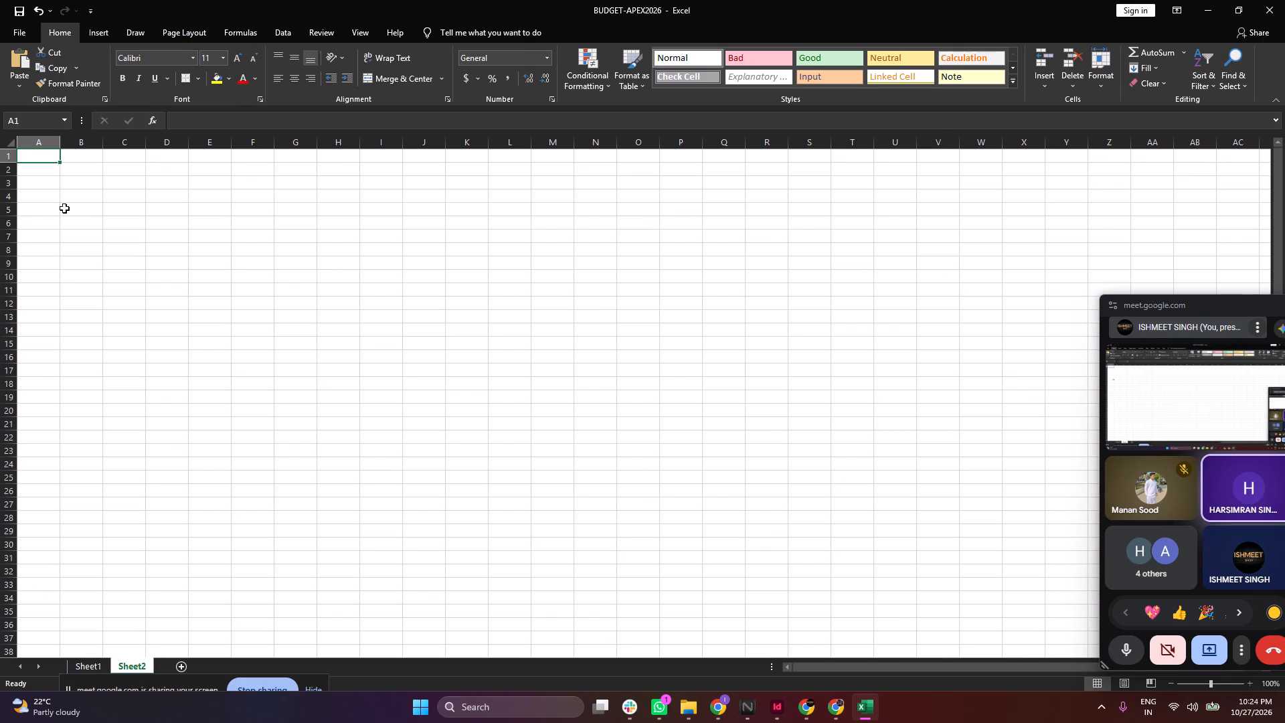
pyautogui.rightClick(138, 660)
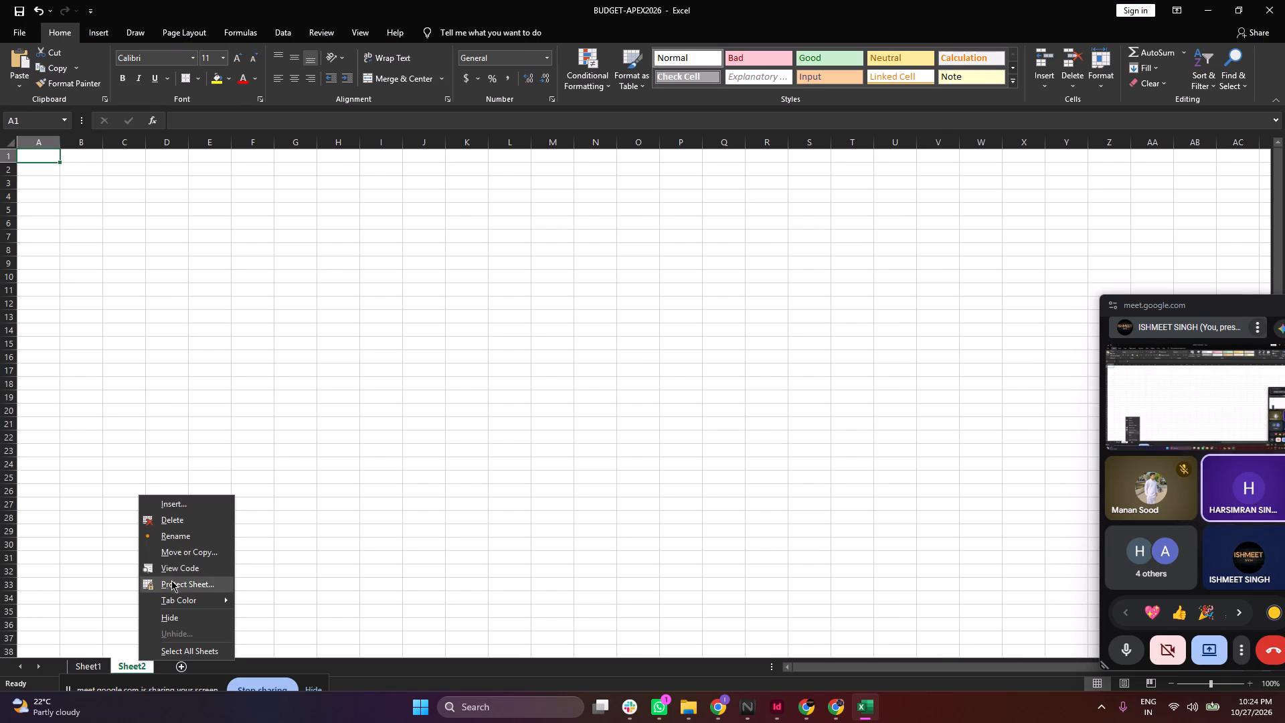
pyautogui.click(199, 536)
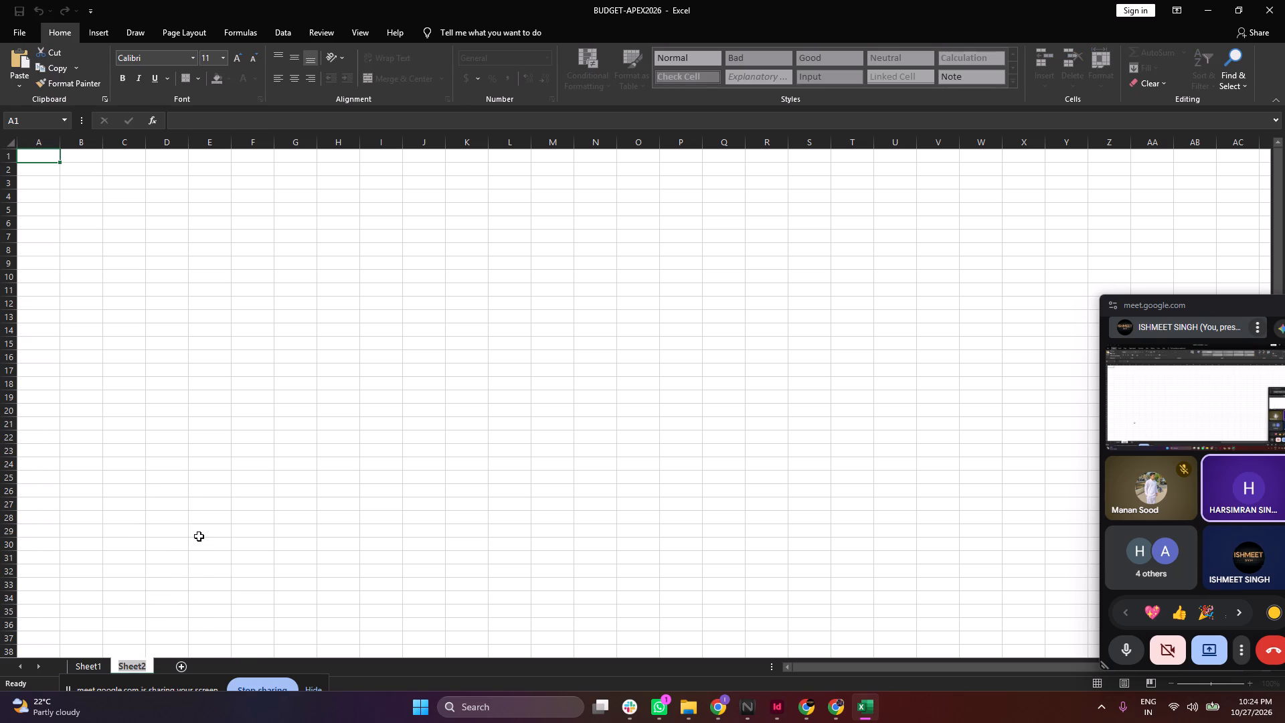
pyautogui.write('consolidated-budget')
pyautogui.press('Return')
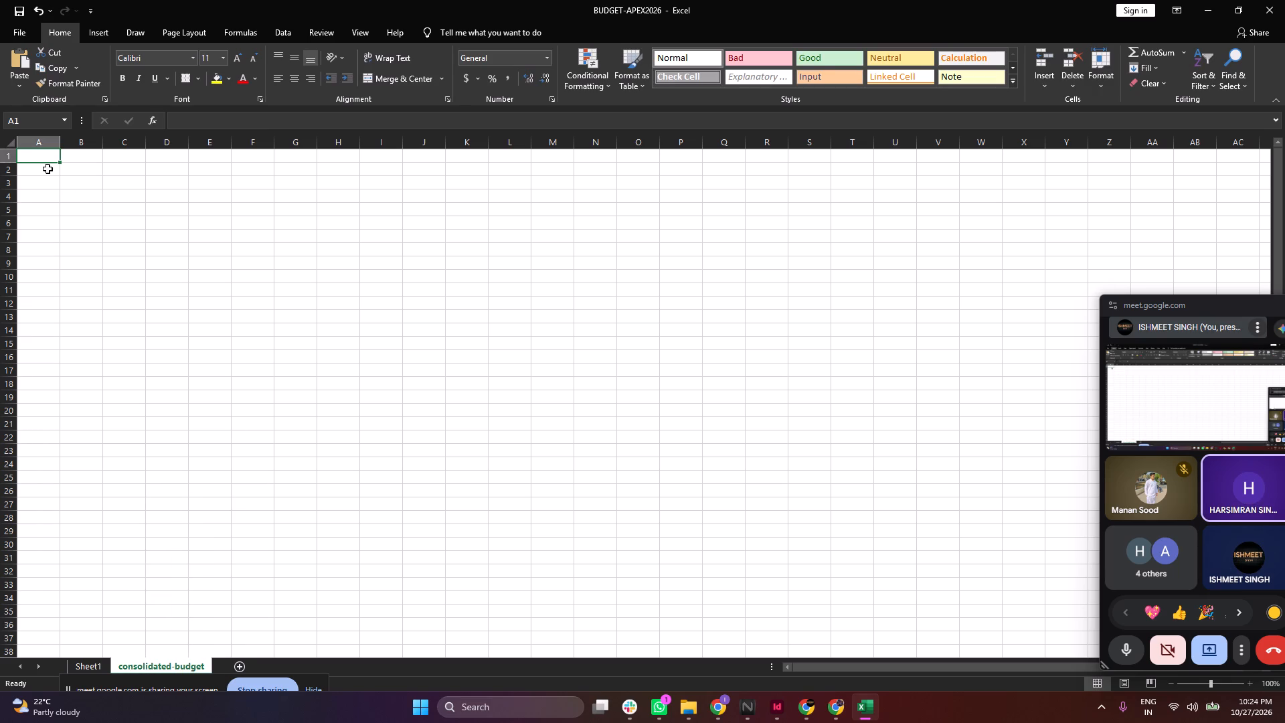
# Enter the column headings sr.no, head and amount in cells A2 to C2, leaving row 1 empty.
pyautogui.click(46, 160)
pyautogui.write('sr')
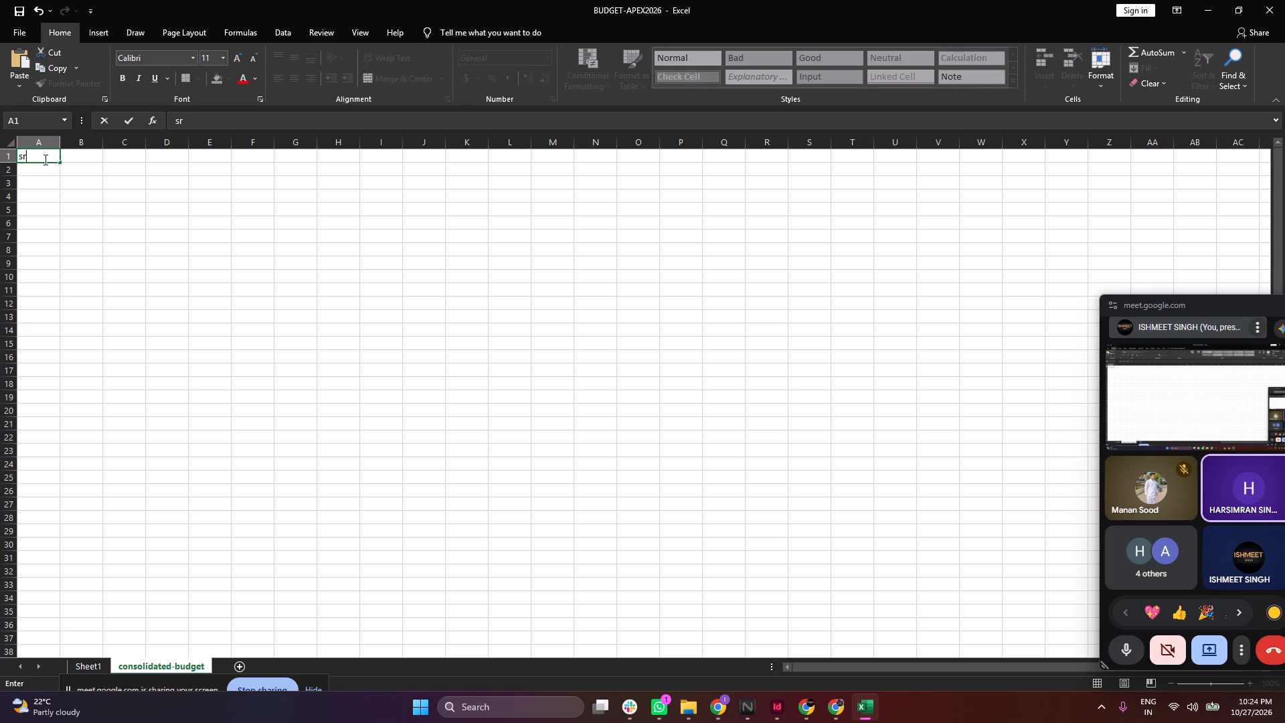
pyautogui.press('.')
pyautogui.press('BackSpace')
pyautogui.press('BackSpace')
pyautogui.click(39, 169)
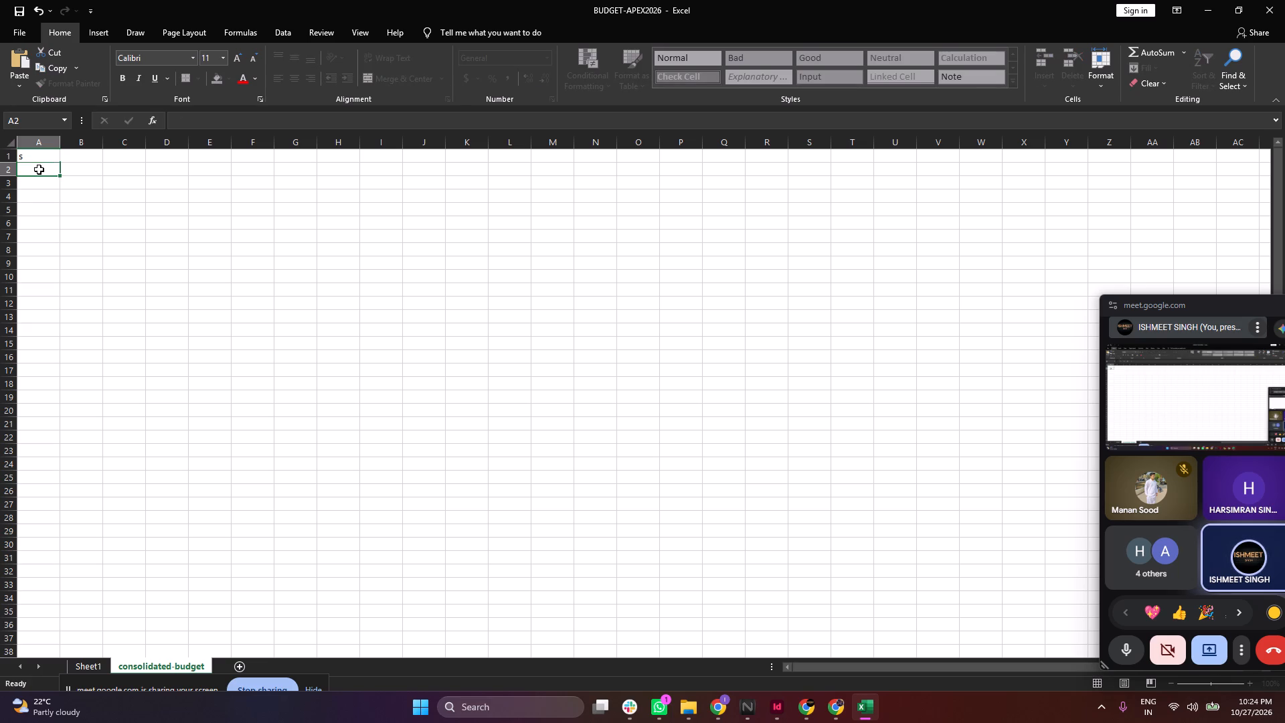
pyautogui.write('sr.no')
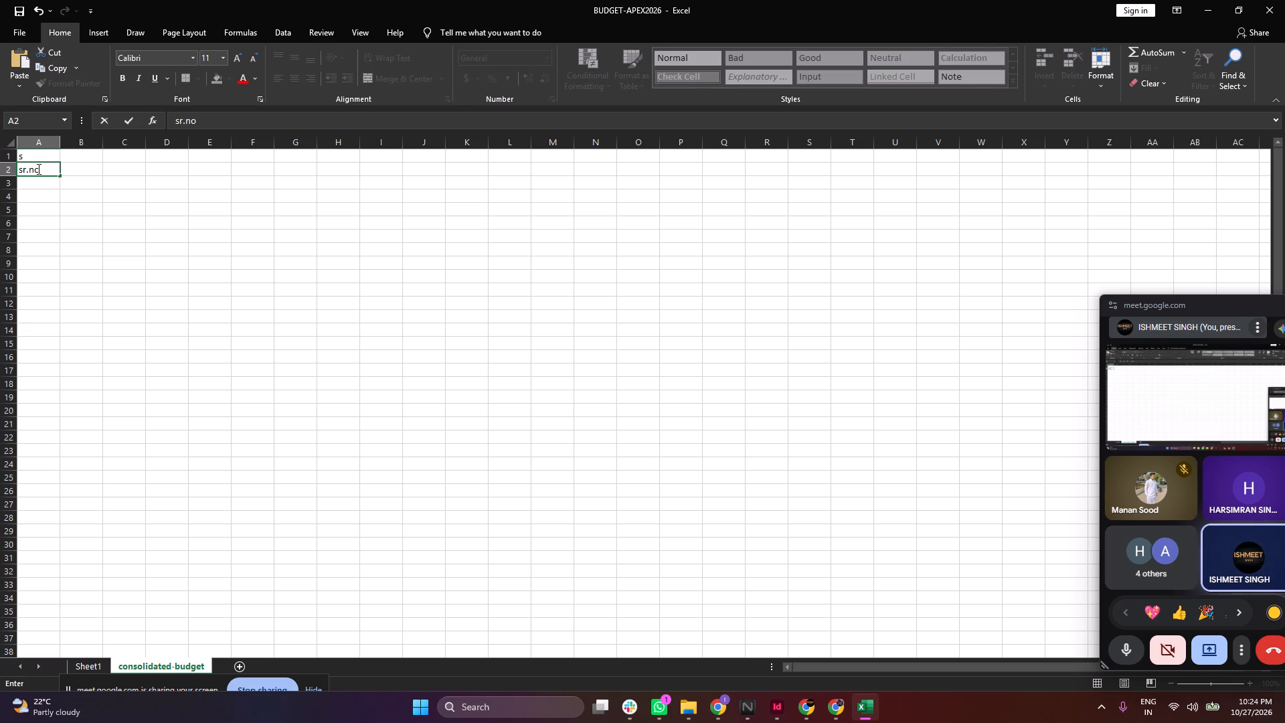
pyautogui.click(33, 152)
pyautogui.press('Delete')
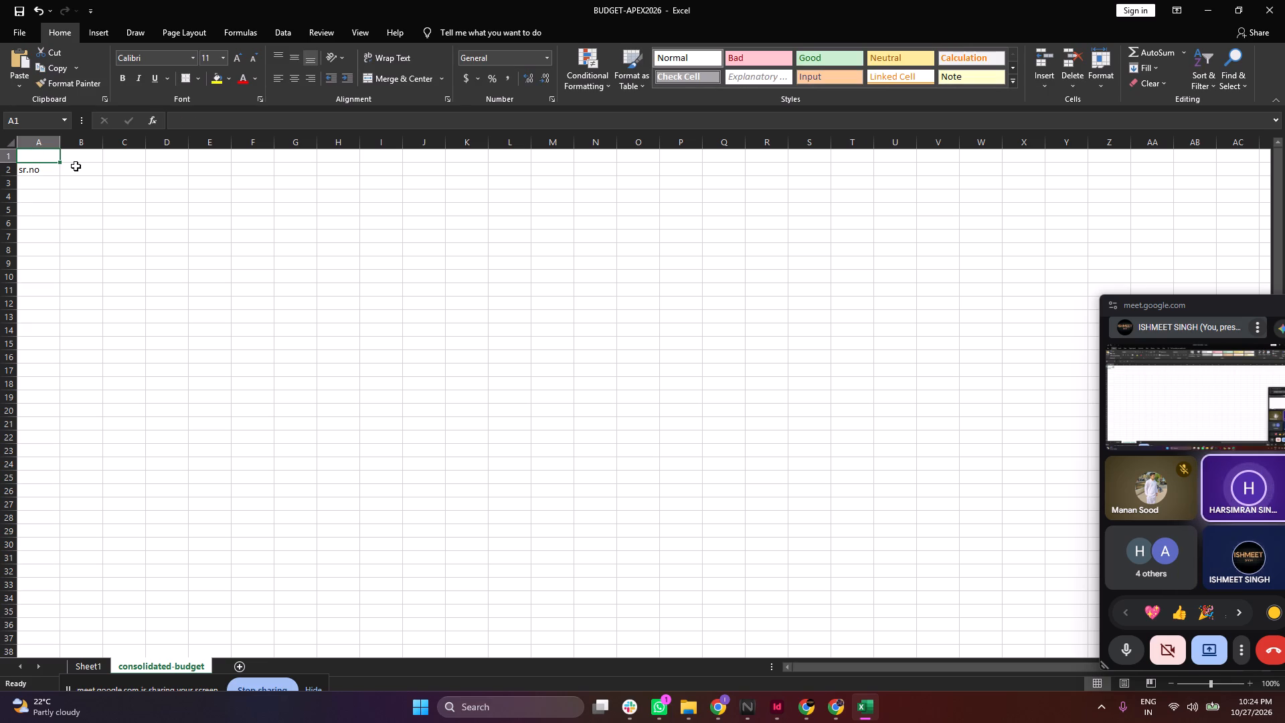
pyautogui.click(80, 166)
pyautogui.write('head')
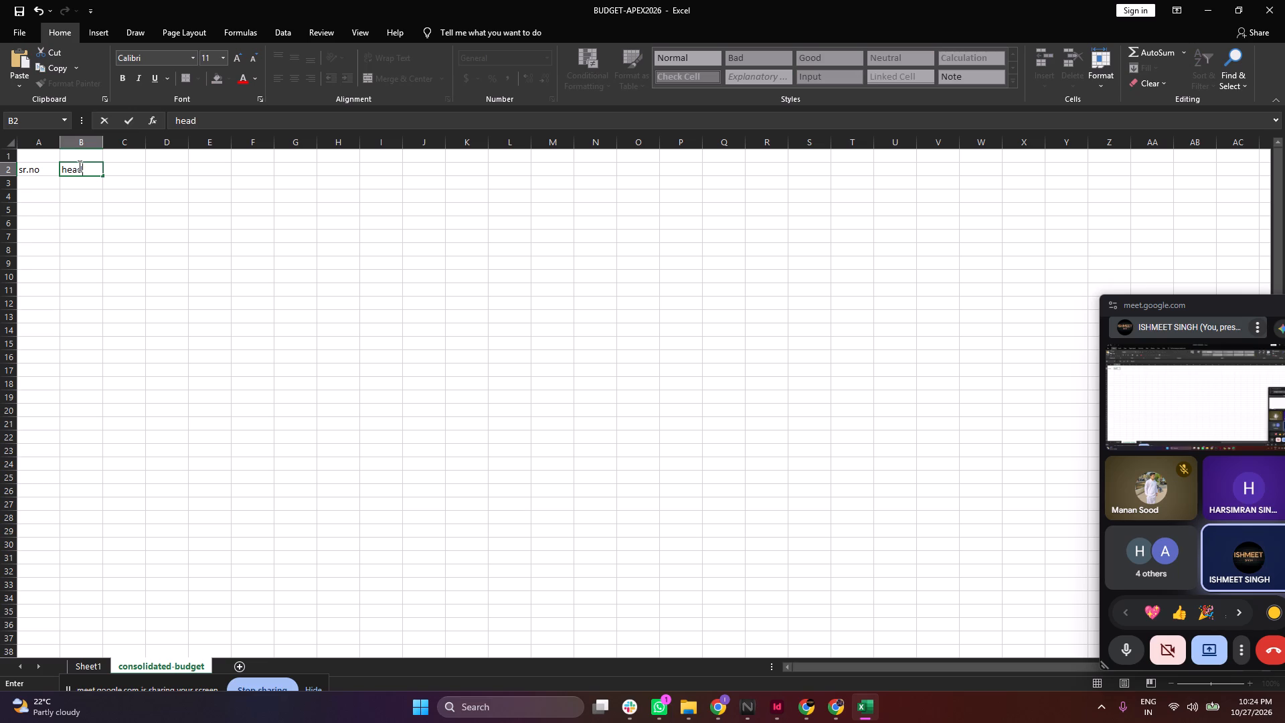
pyautogui.press('Right')
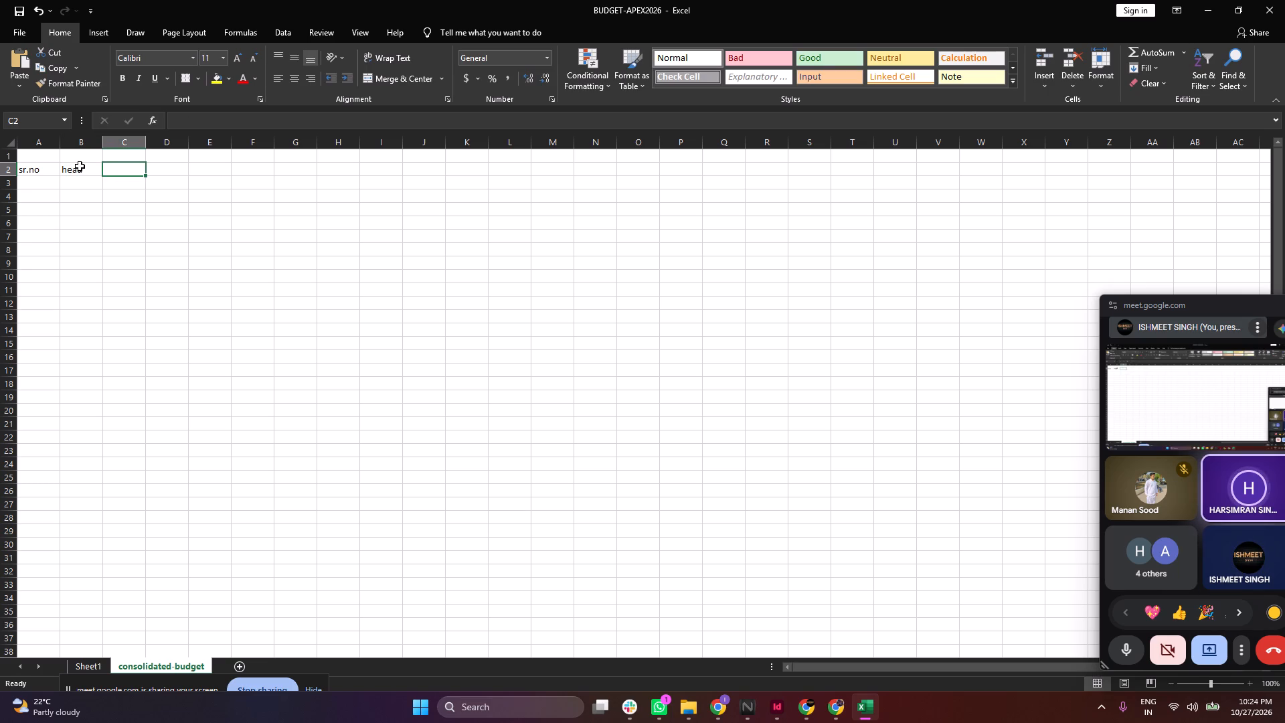
pyautogui.write('amount')
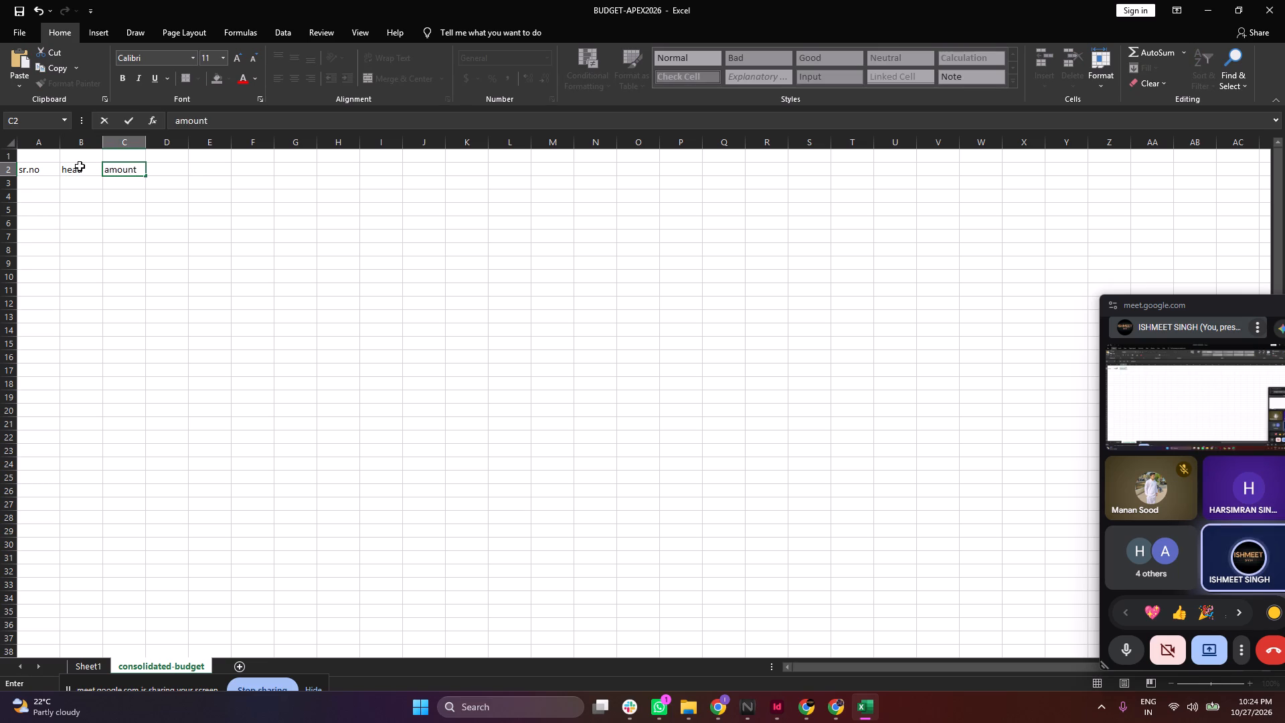
pyautogui.press('Right')
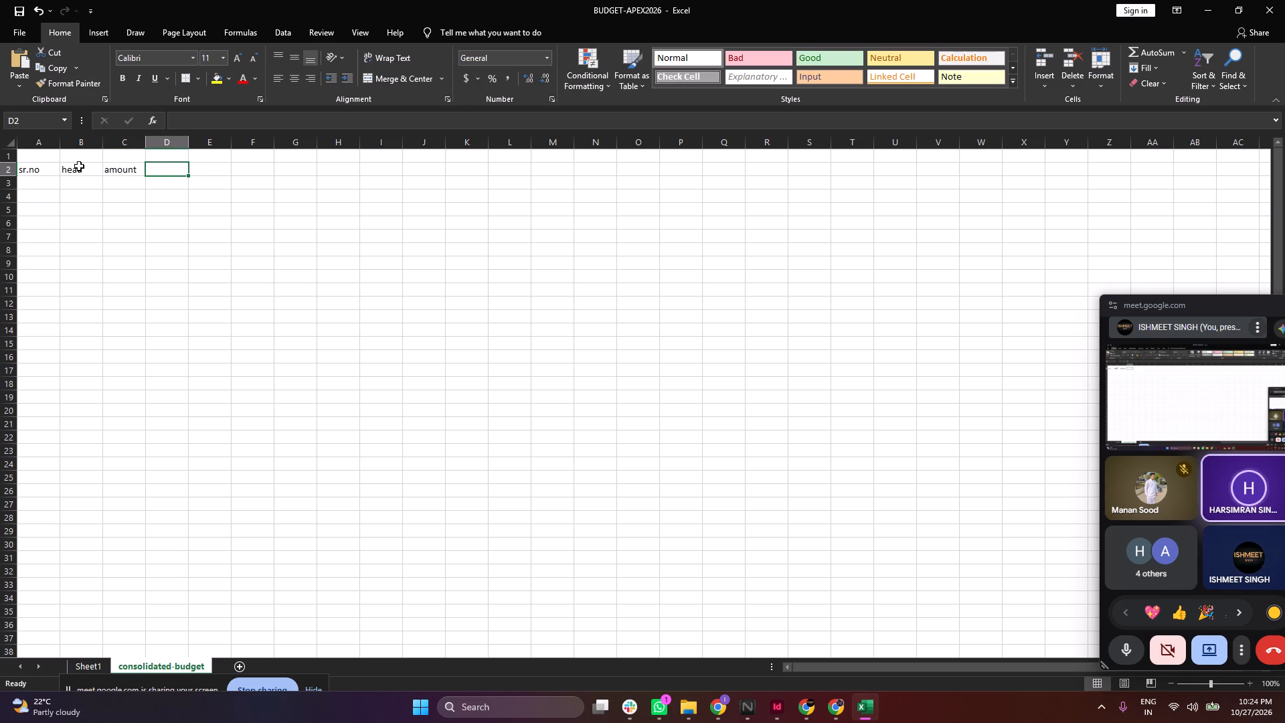
# List the budget heads printing, felictation, refreshments and stalls in B3 to B6, fitting column B to its text.
pyautogui.click(74, 189)
pyautogui.write('printing')
pyautogui.press('Right')
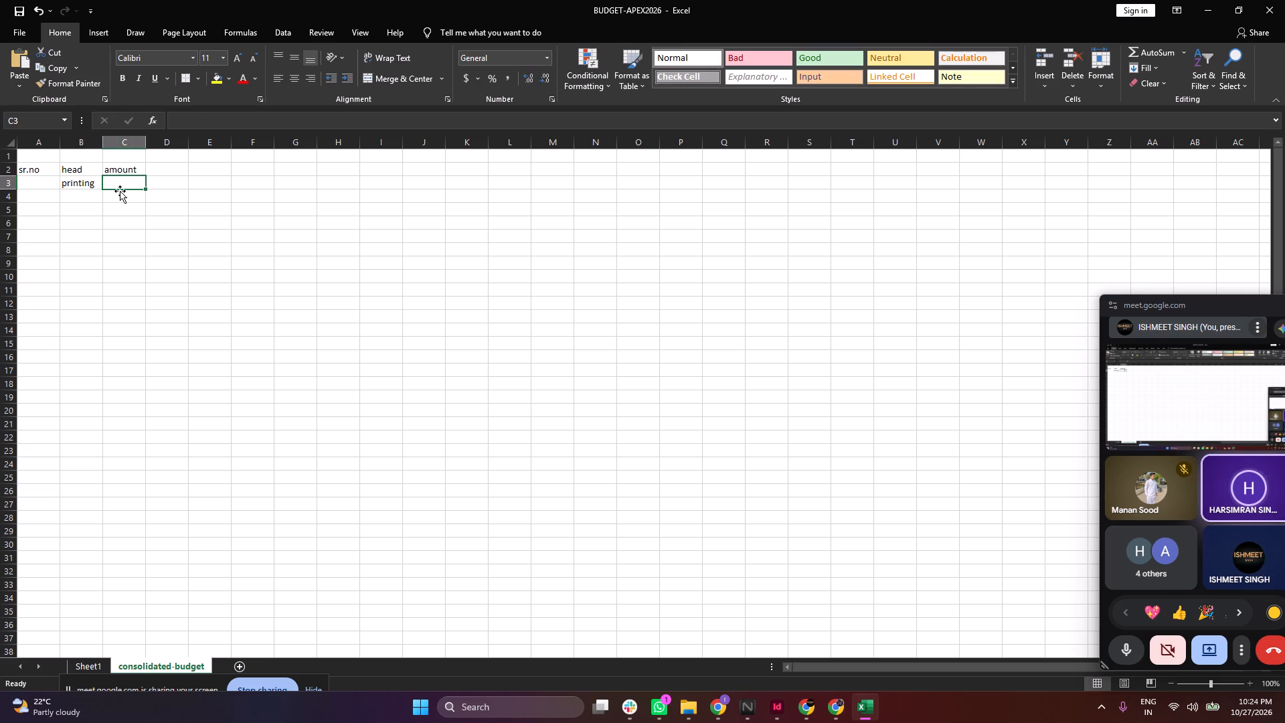
pyautogui.click(91, 199)
pyautogui.write('felis')
pyautogui.press('BackSpace')
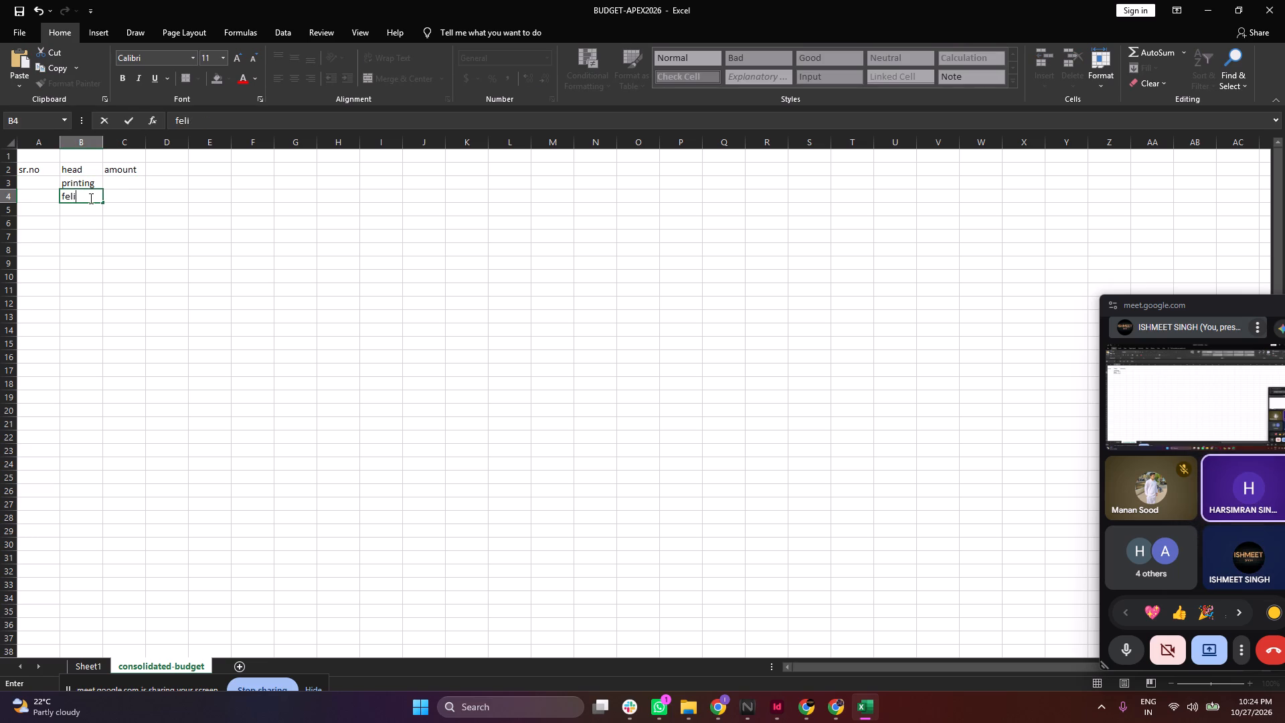
pyautogui.write('ctation')
pyautogui.press('Return')
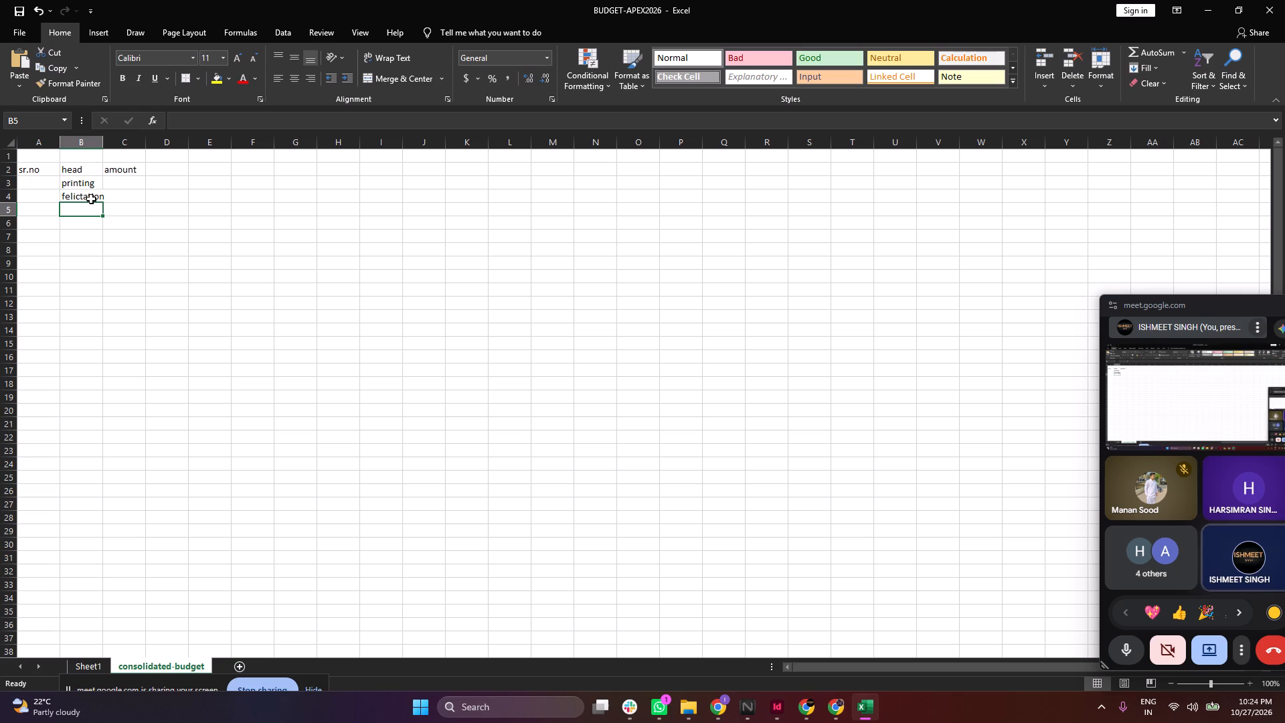
pyautogui.doubleClick(101, 139)
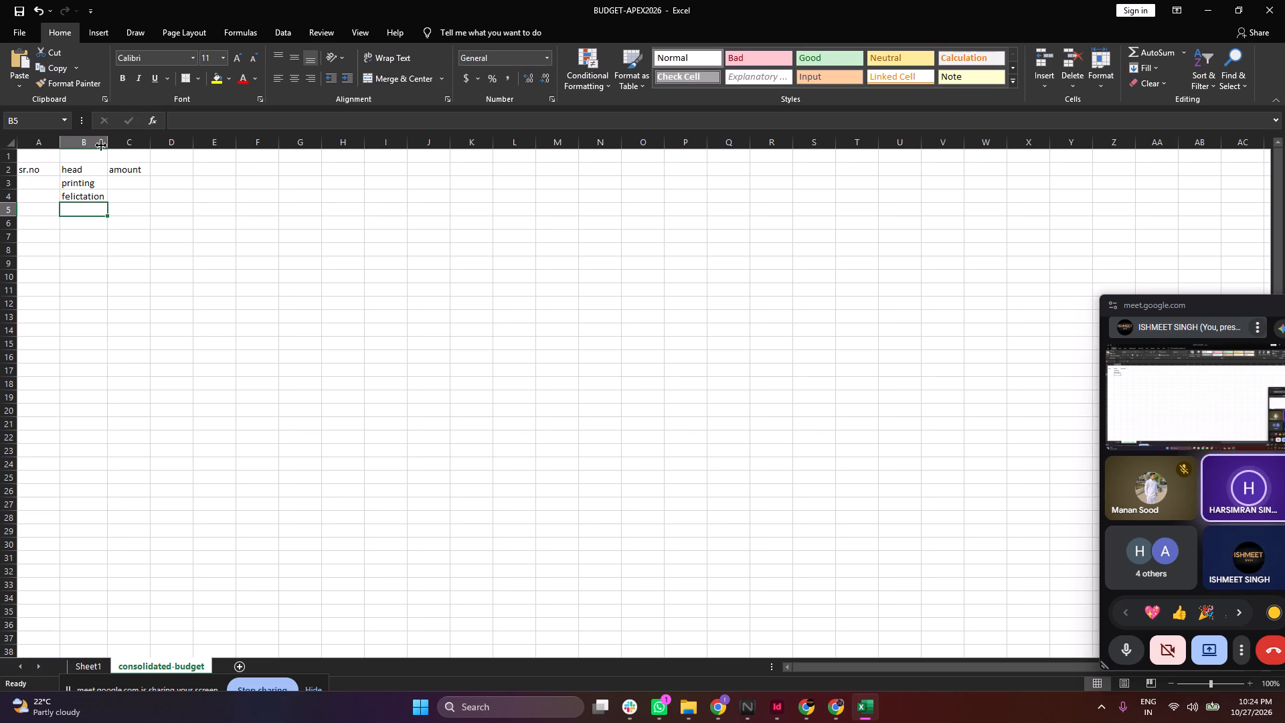
pyautogui.write('refreshments')
pyautogui.press('Return')
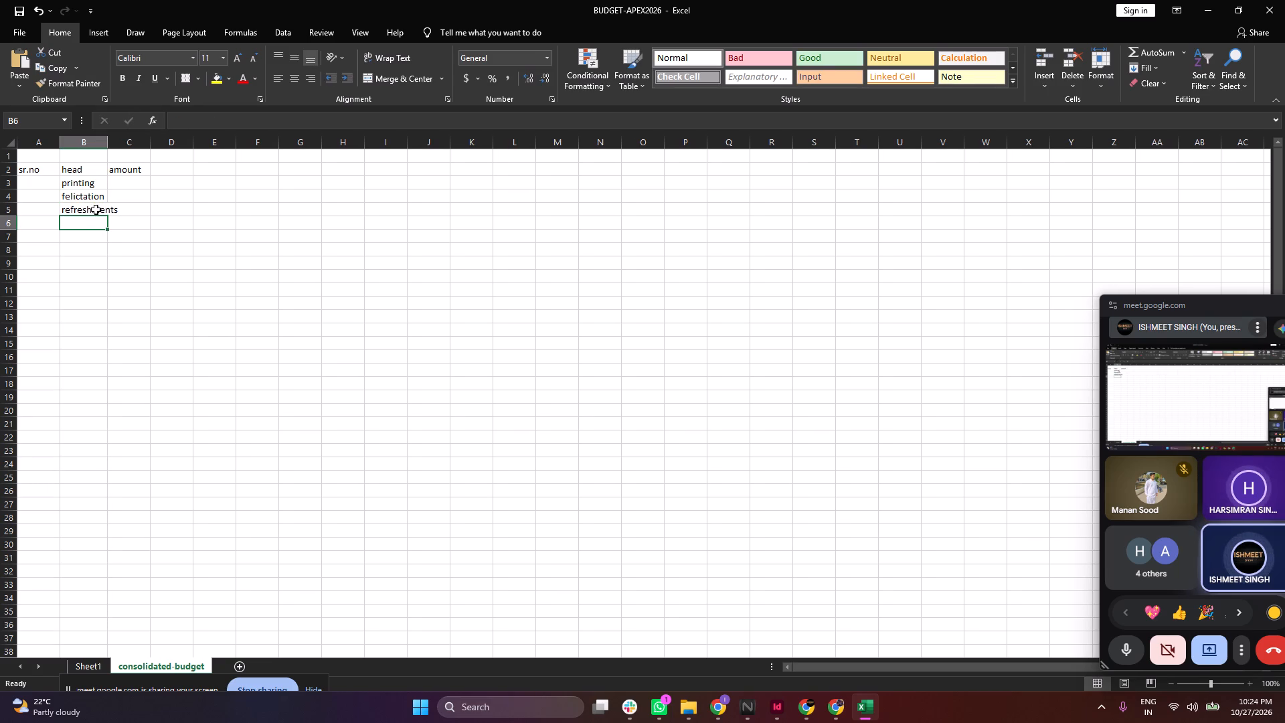
pyautogui.write('stalls')
pyautogui.press('Return')
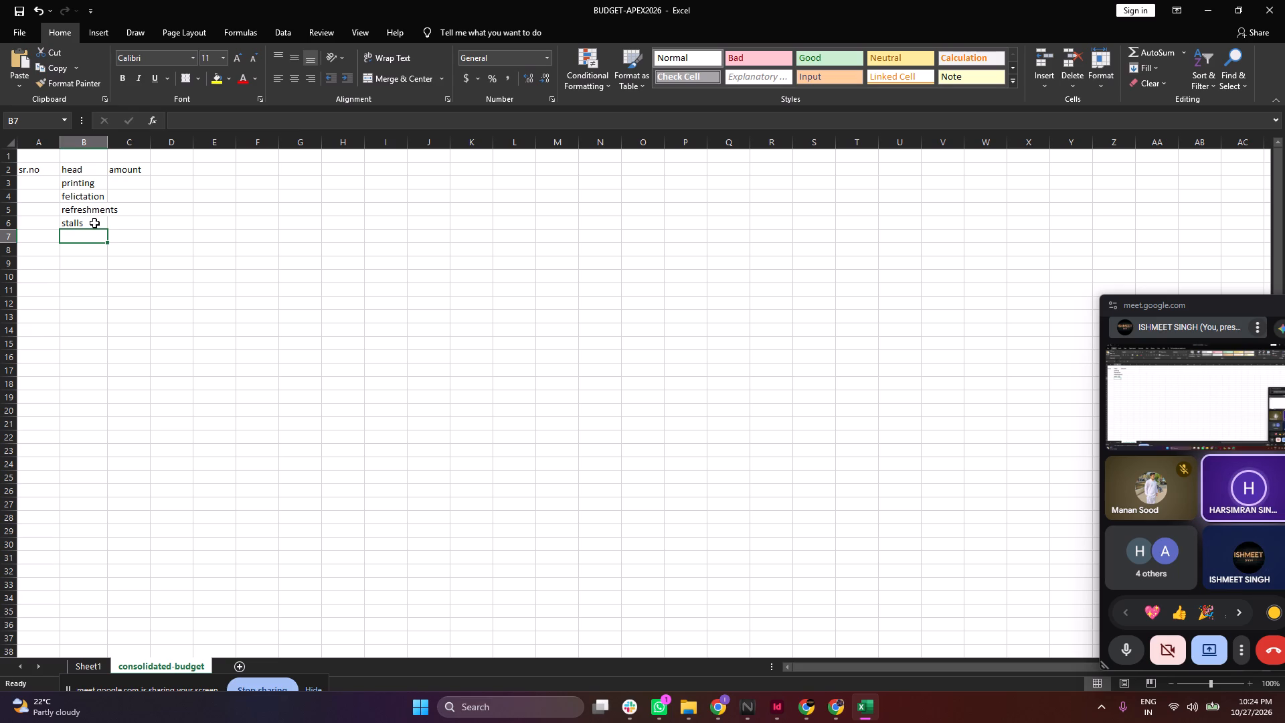
# Continue the head column with decoration, stationary, honourarium and miscellaneous in B7 to B10, and autofit column B.
pyautogui.write('decoration')
pyautogui.press('Return')
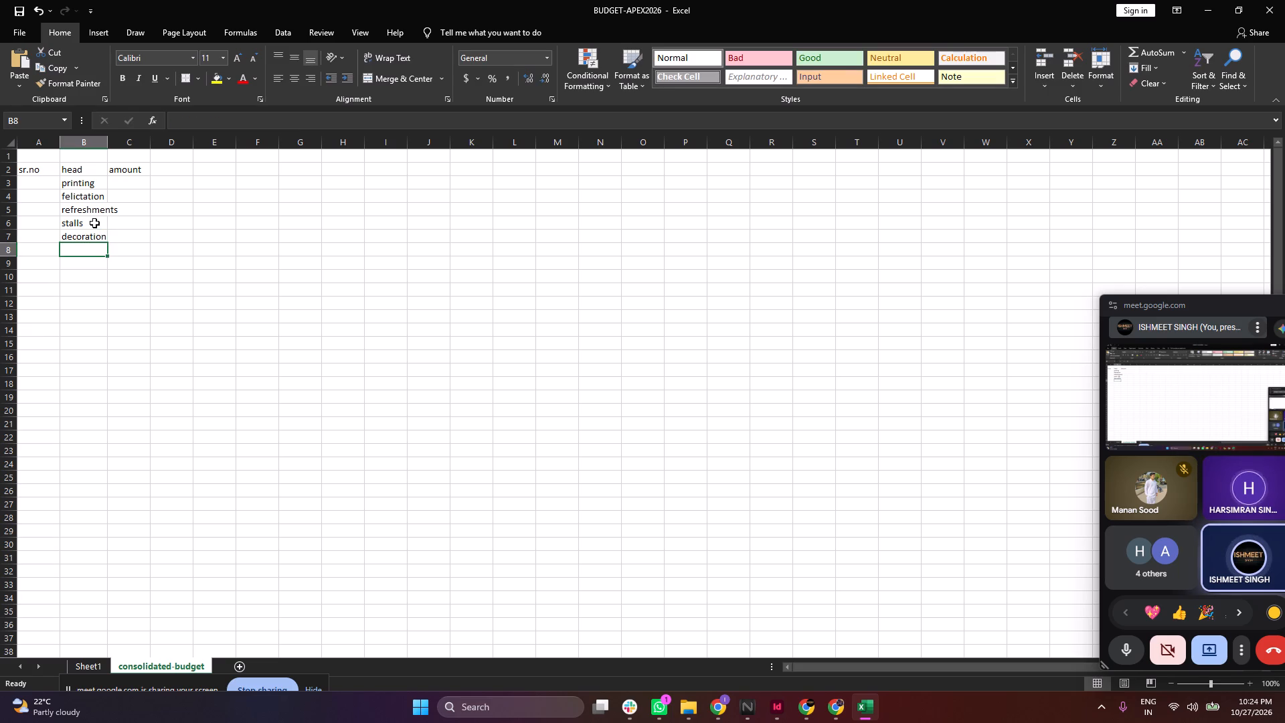
pyautogui.write('stationary')
pyautogui.press('Return')
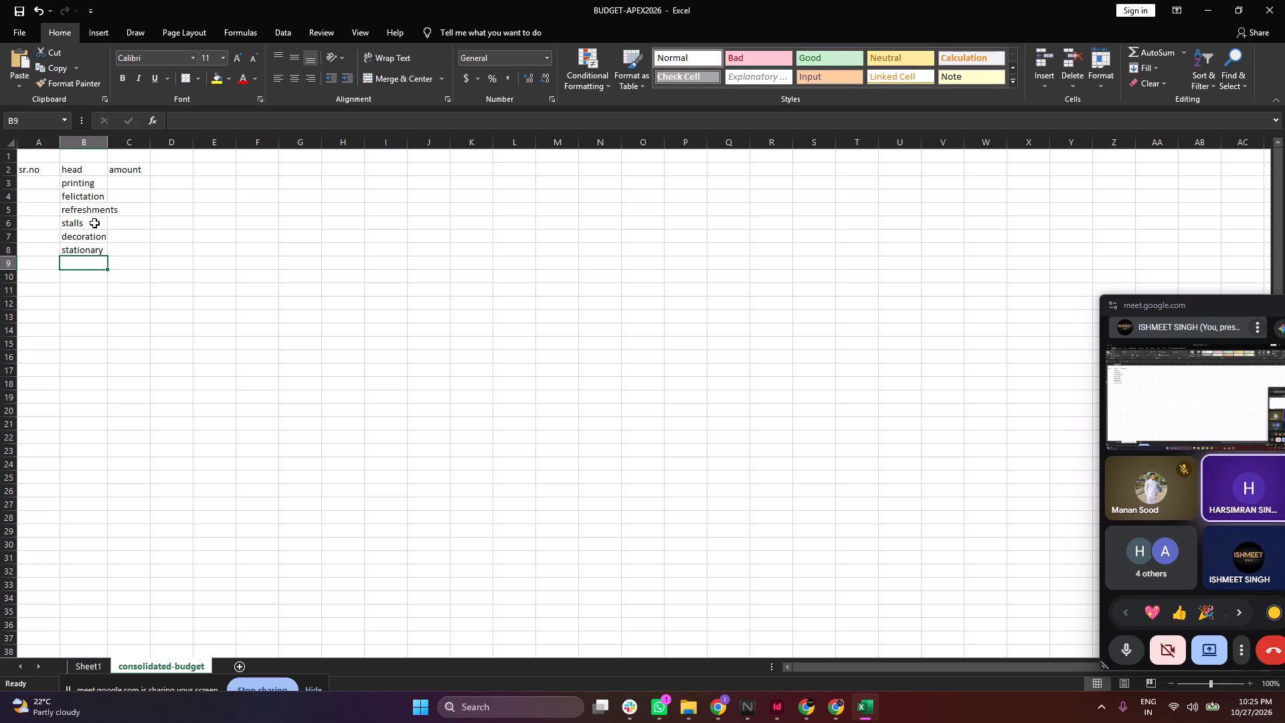
pyautogui.write('honourarium')
pyautogui.press('Return')
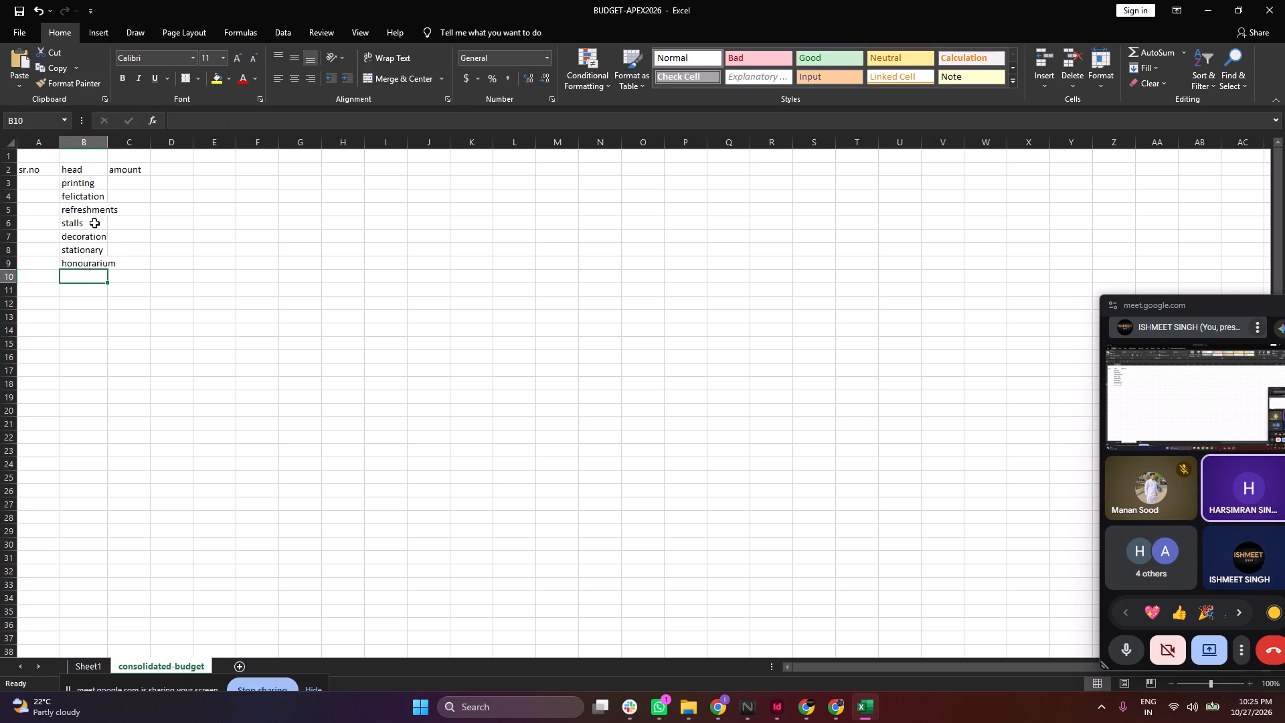
pyautogui.doubleClick(105, 142)
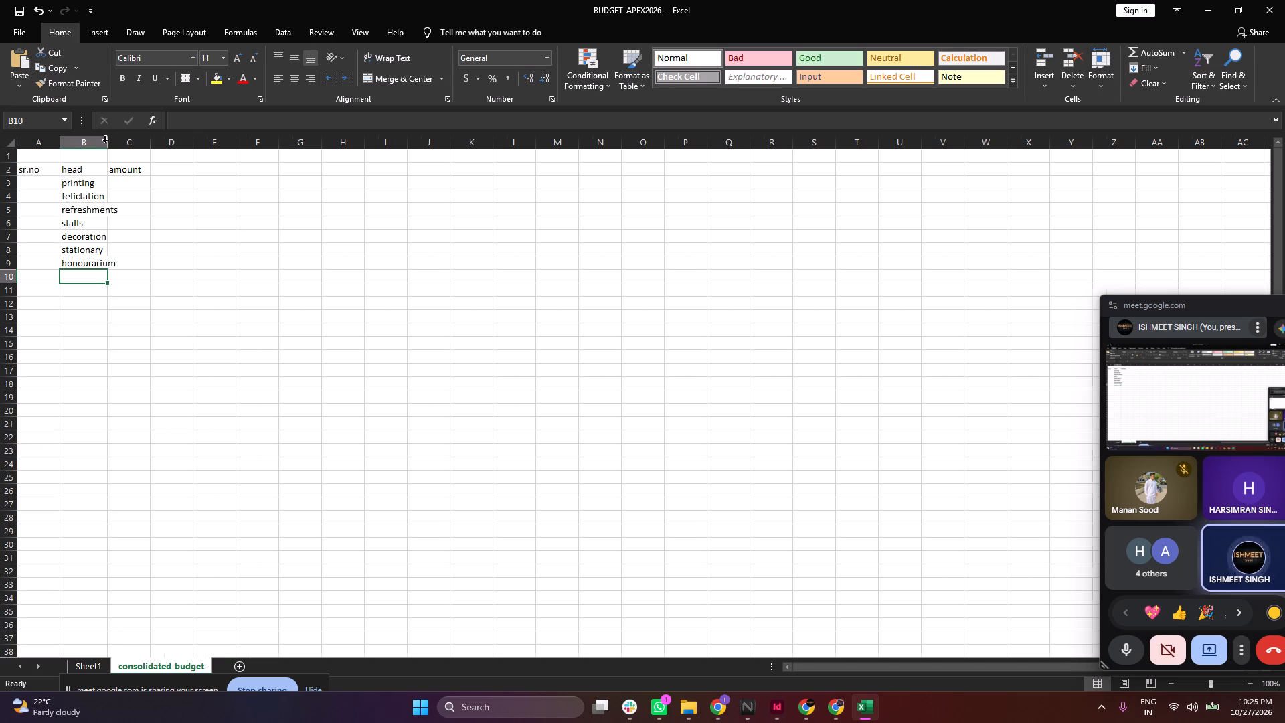
pyautogui.click(85, 276)
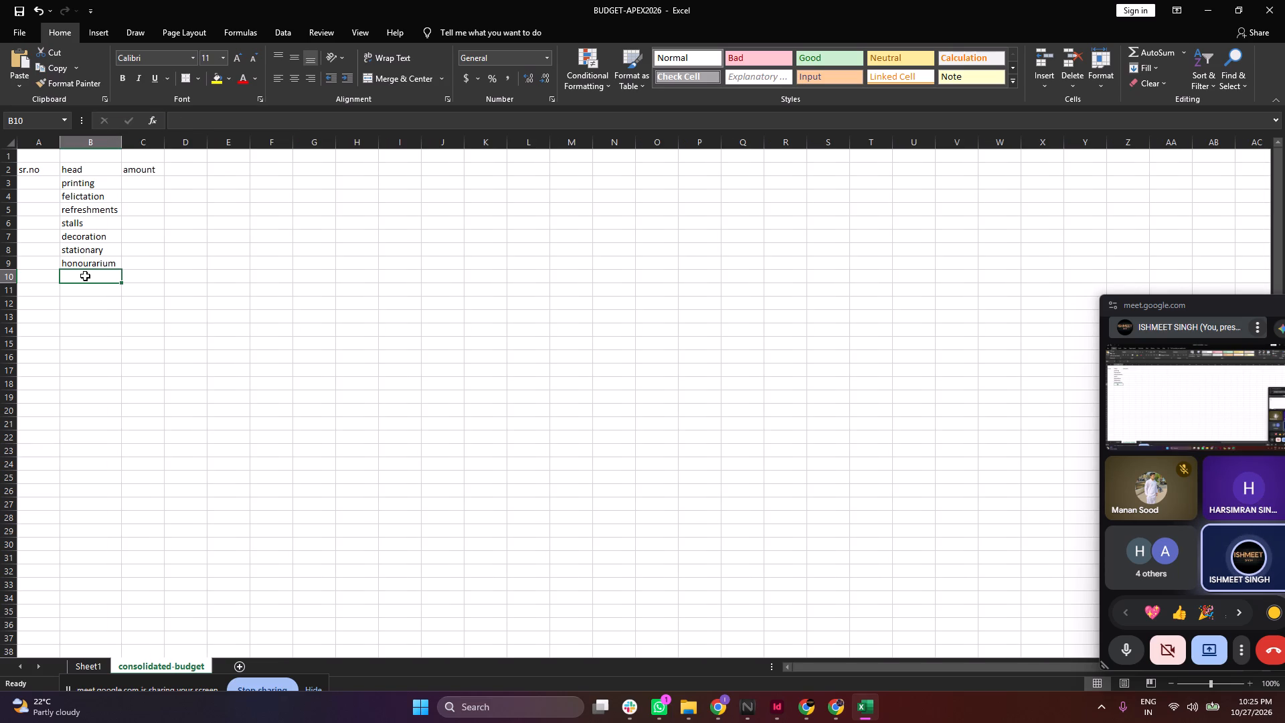
pyautogui.write('miscella')
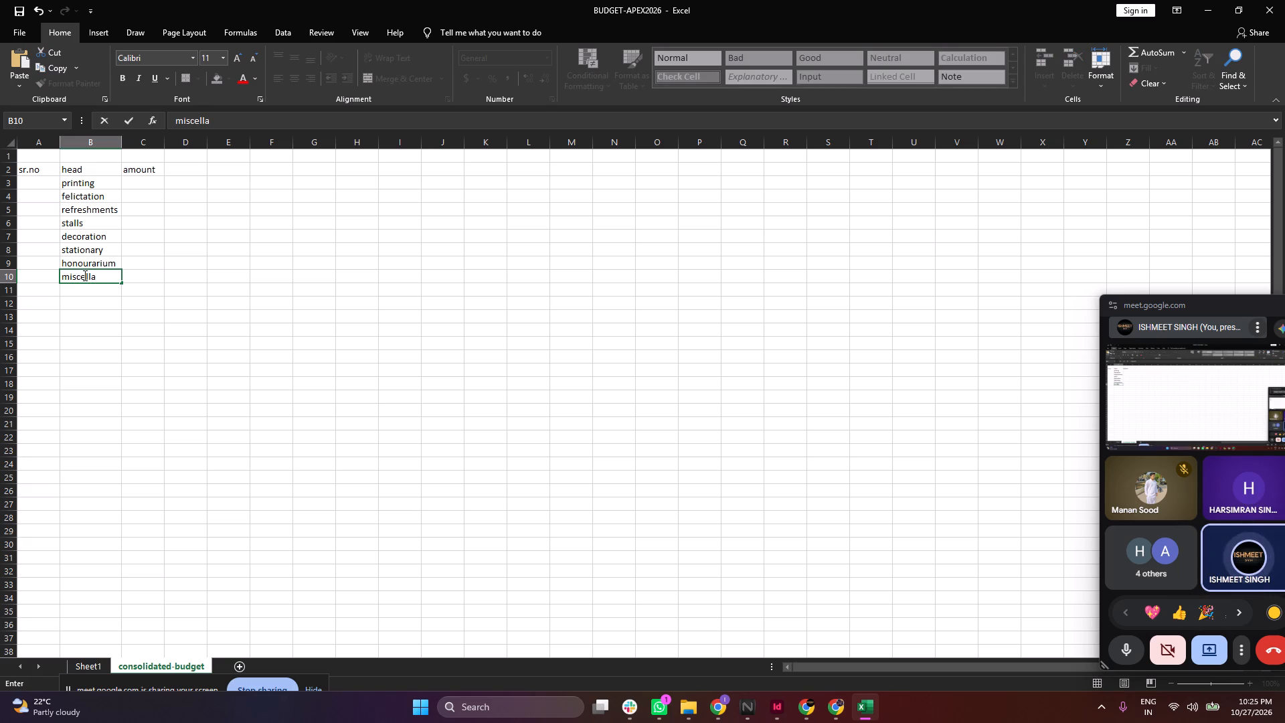
pyautogui.write('neous')
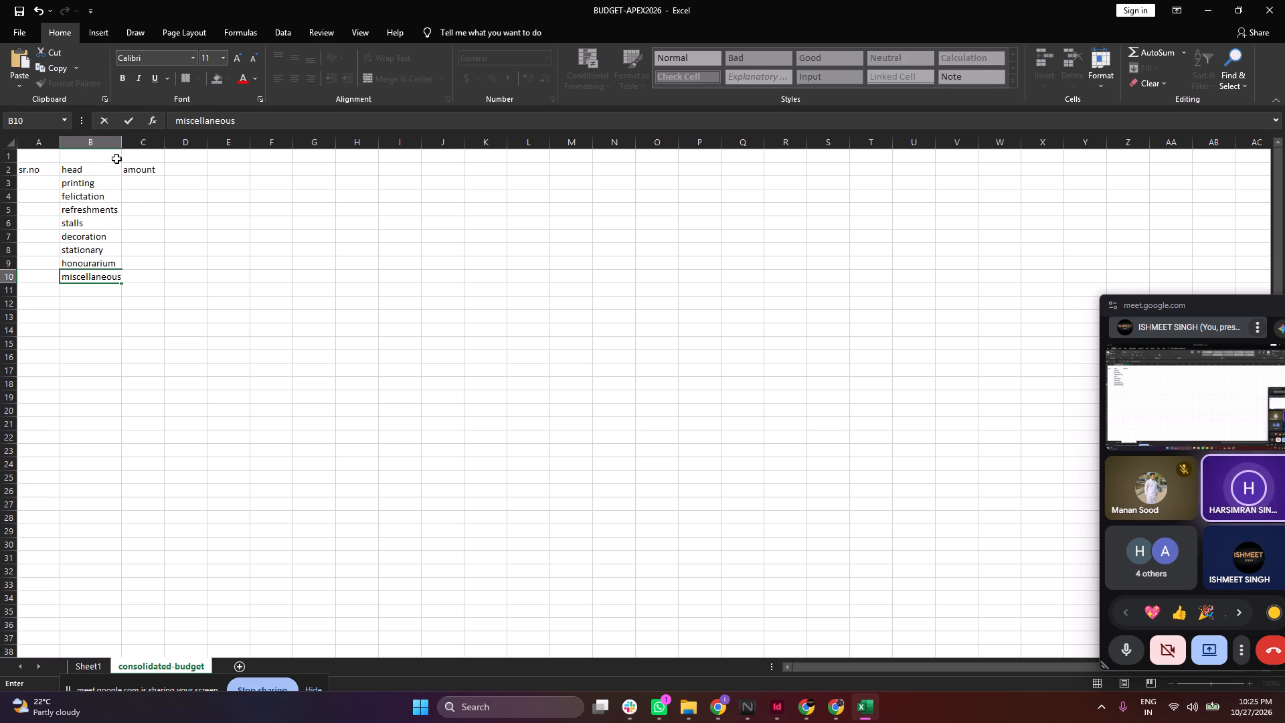
pyautogui.click(123, 134)
pyautogui.doubleClick(122, 139)
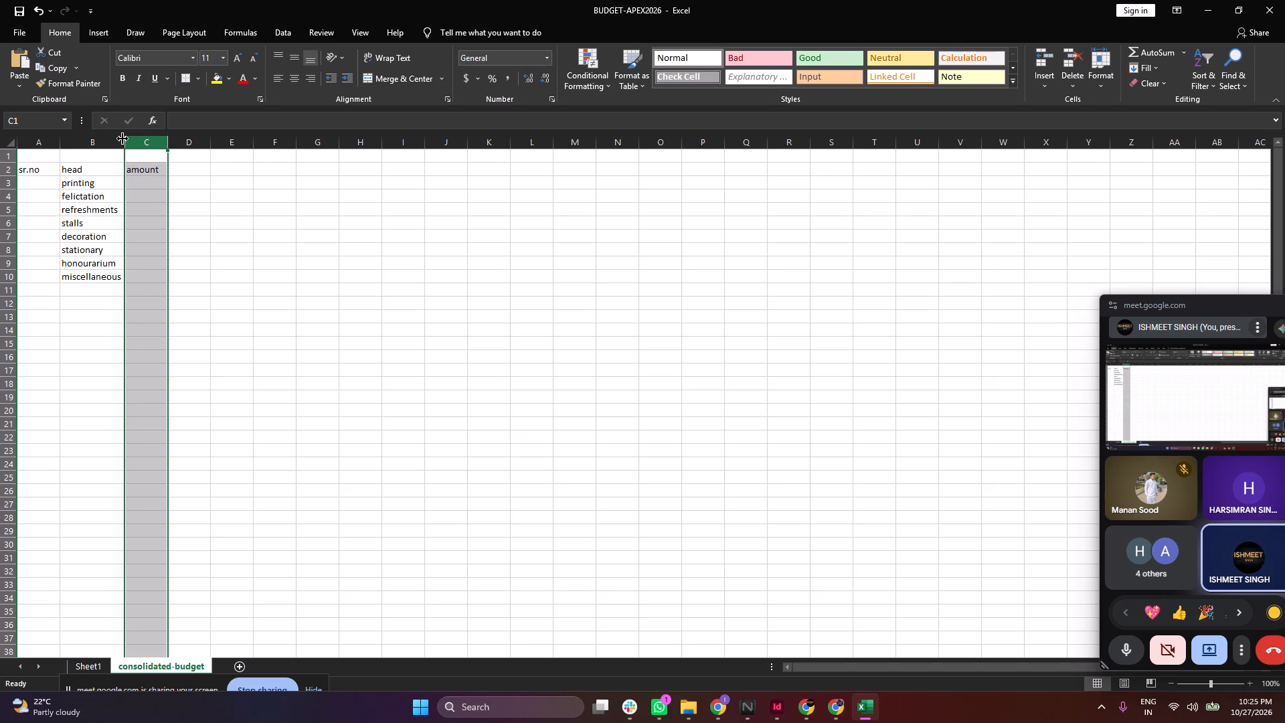
# Check Sheet1's items for missing heads, add winning amount and sound system in B11 and B12 of consolidated-budget, and autofit column B.
pyautogui.click(82, 670)
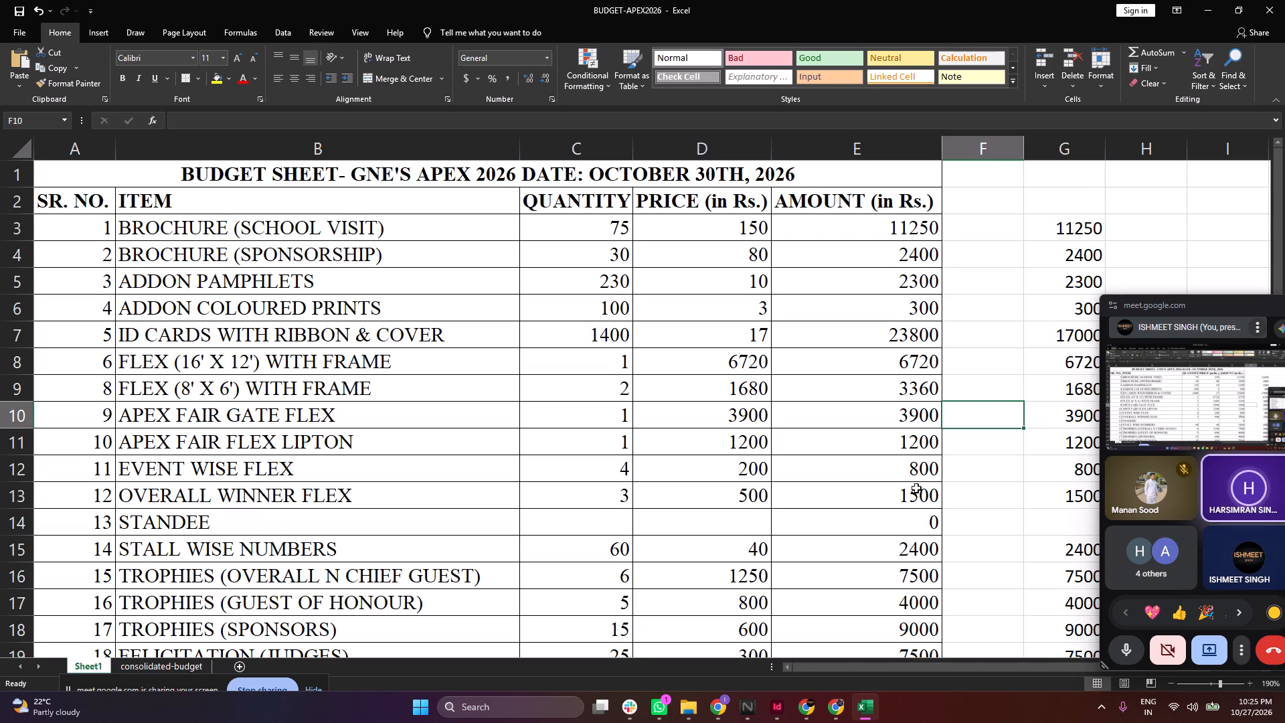
pyautogui.scroll(-1, 942, 475)
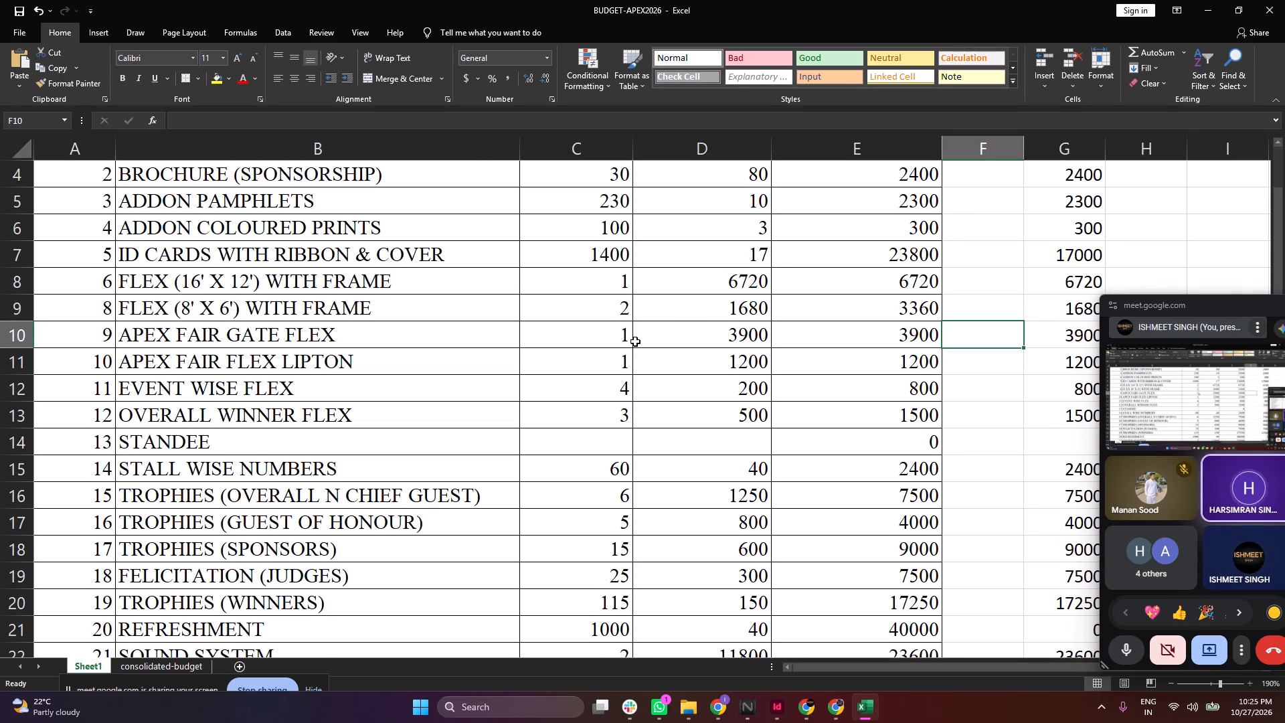
pyautogui.scroll(-2, 632, 341)
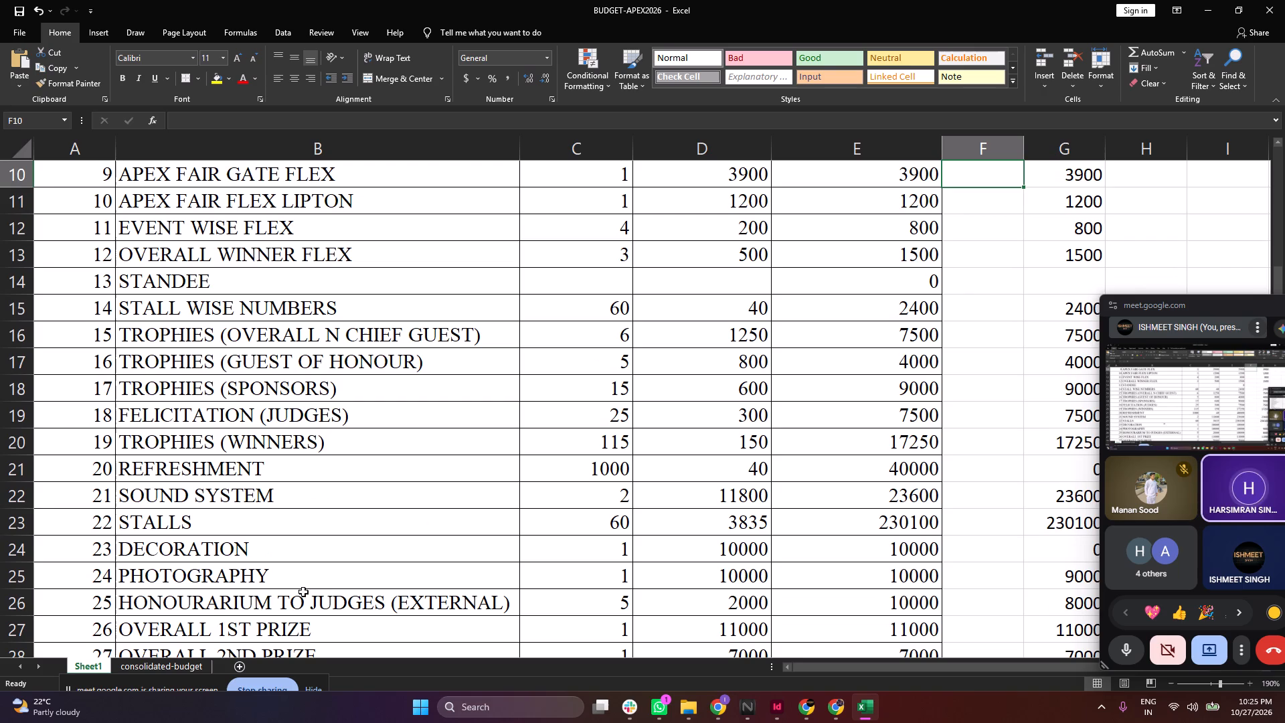
pyautogui.click(175, 668)
pyautogui.click(90, 295)
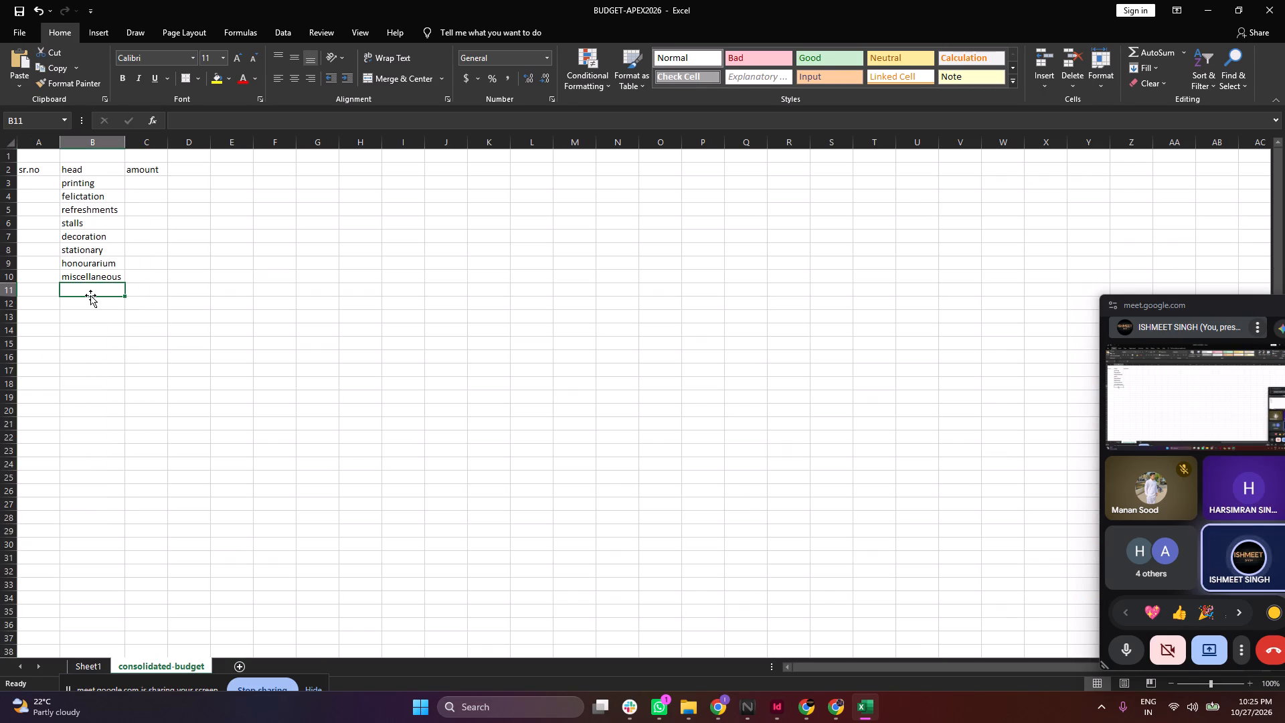
pyautogui.write('winners')
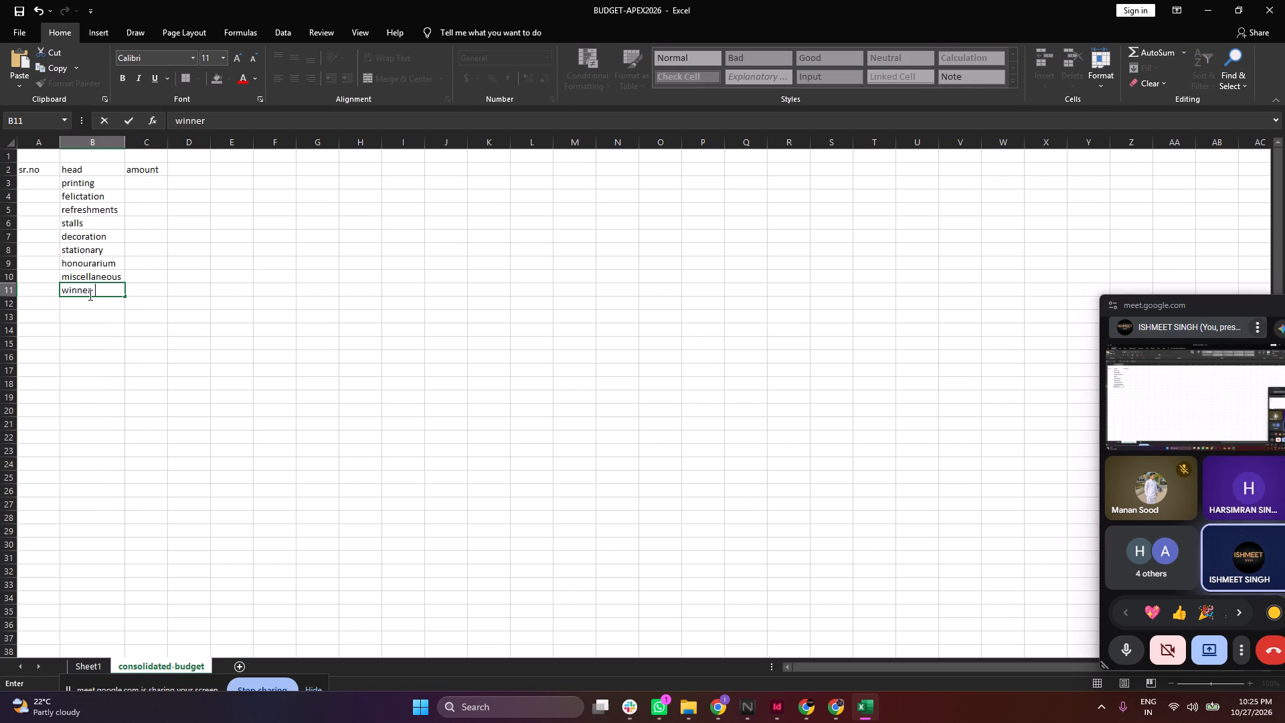
pyautogui.press('space')
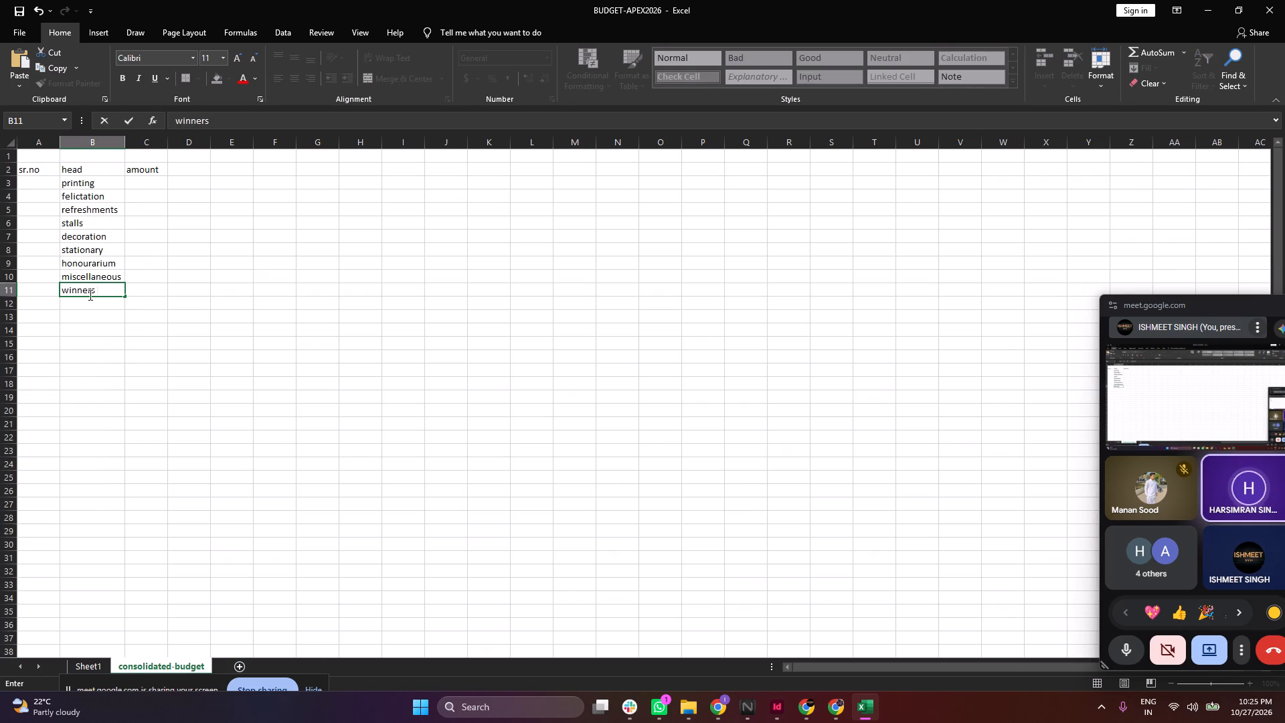
pyautogui.press('BackSpace')
pyautogui.press('BackSpace')
pyautogui.press('BackSpace')
pyautogui.press('BackSpace')
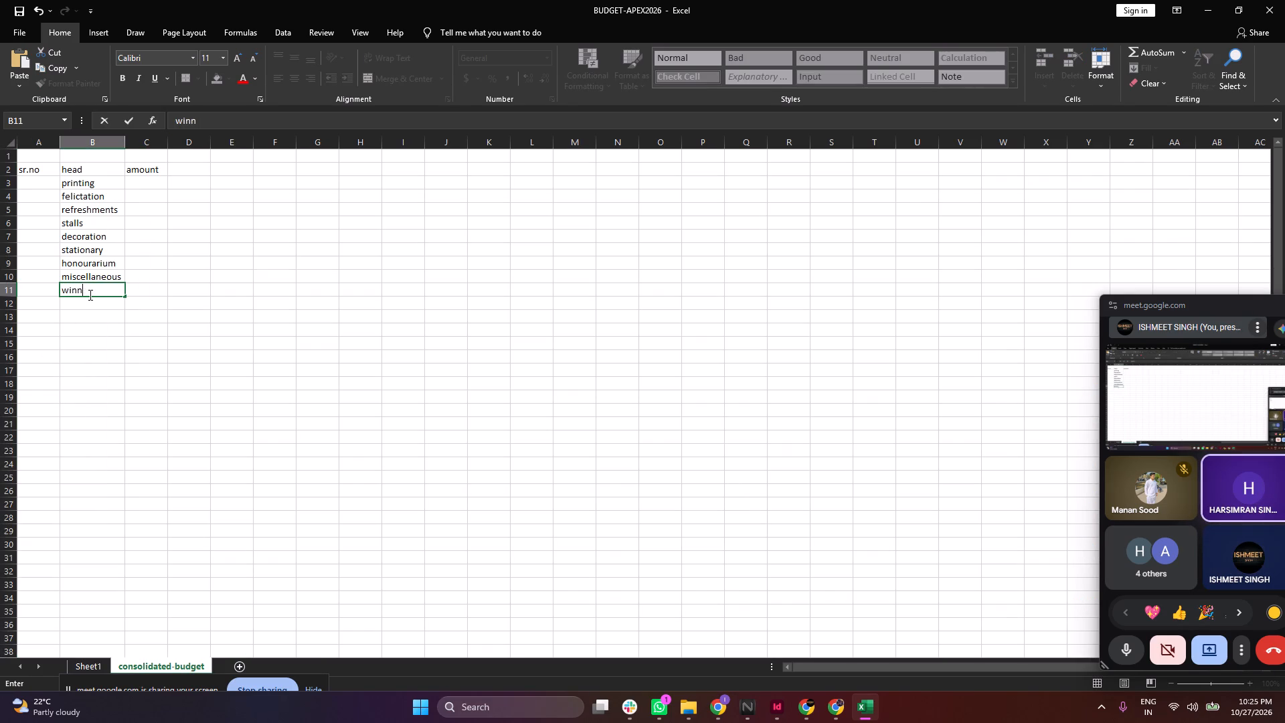
pyautogui.press('BackSpace')
pyautogui.write('ning amount')
pyautogui.press('Return')
pyautogui.write('sound sy')
pyautogui.write('stem')
pyautogui.press('Return')
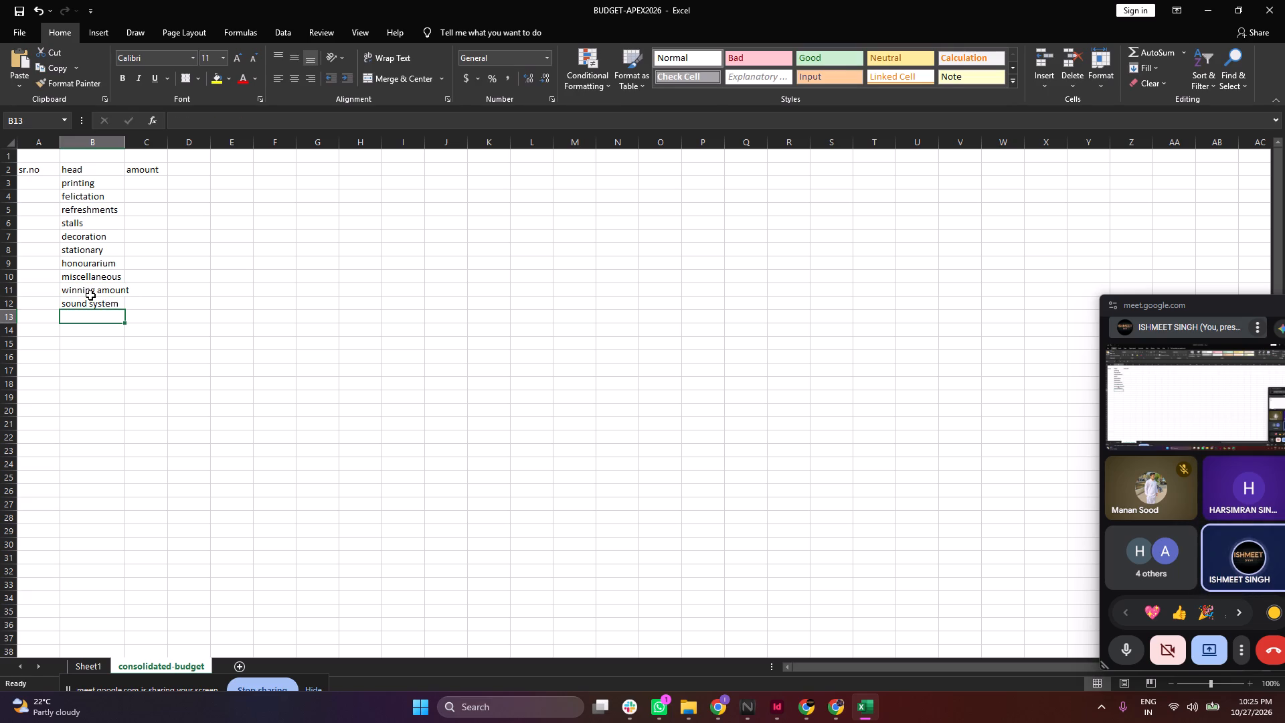
pyautogui.doubleClick(124, 143)
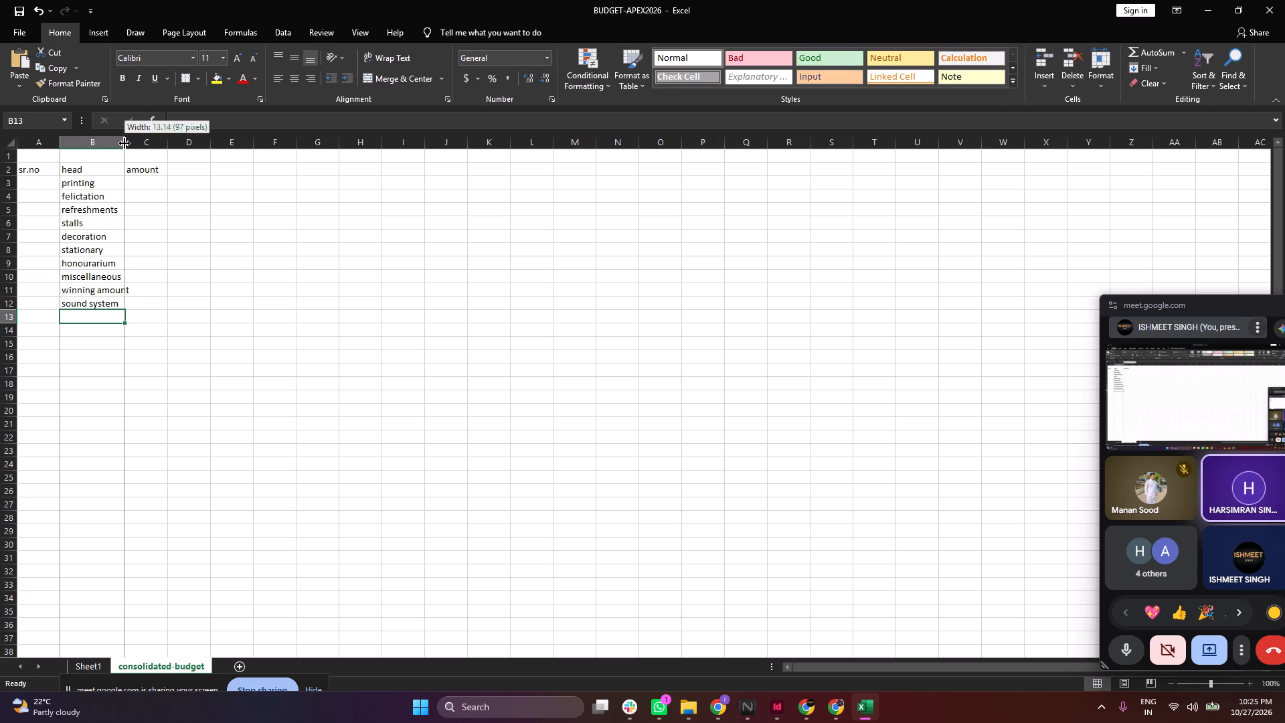
# Check Sheet1's remaining items for missing heads, add photography in B13 of consolidated-budget, and autofit column C.
pyautogui.click(75, 665)
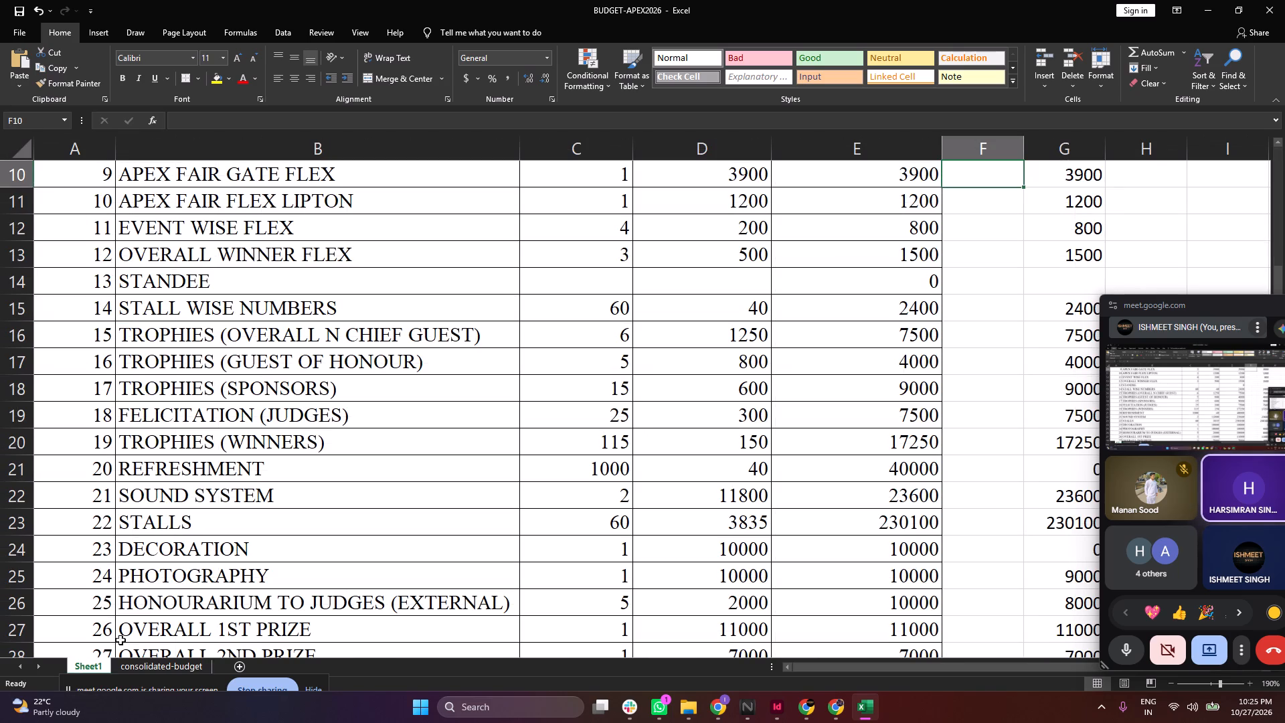
pyautogui.scroll(-3, 274, 556)
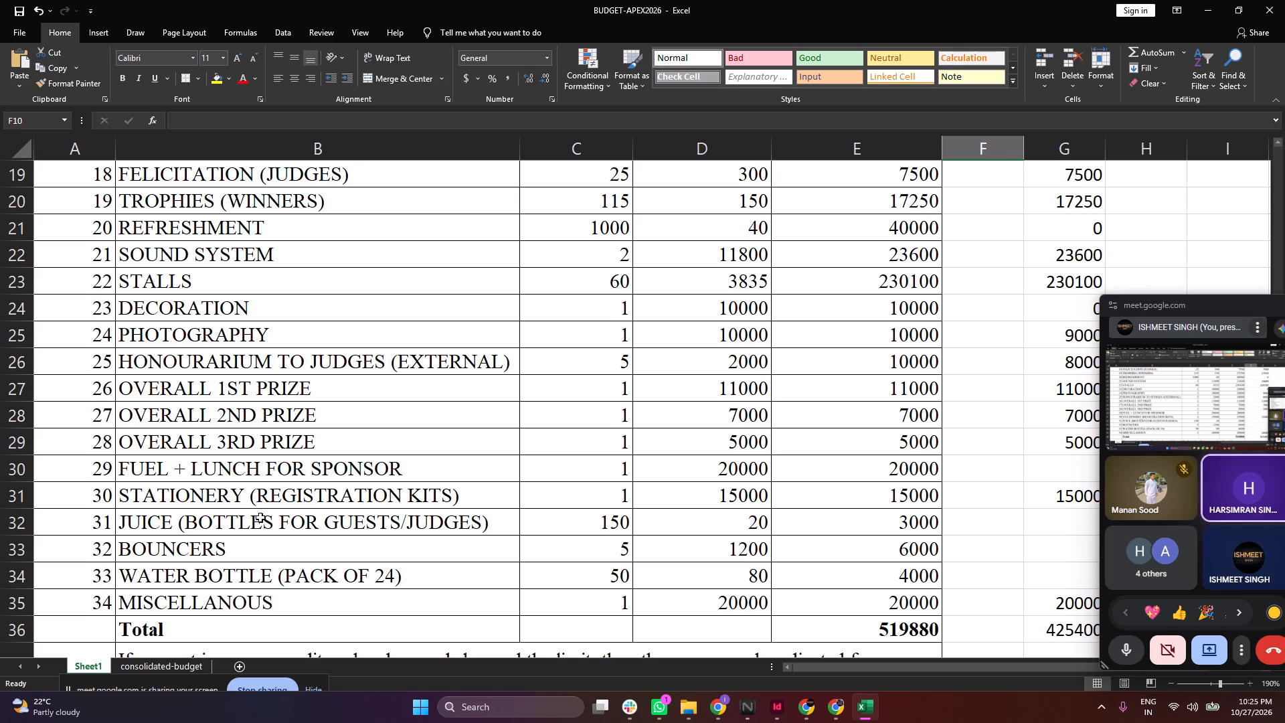
pyautogui.click(192, 671)
pyautogui.click(98, 314)
pyautogui.write('photography')
pyautogui.press('Return')
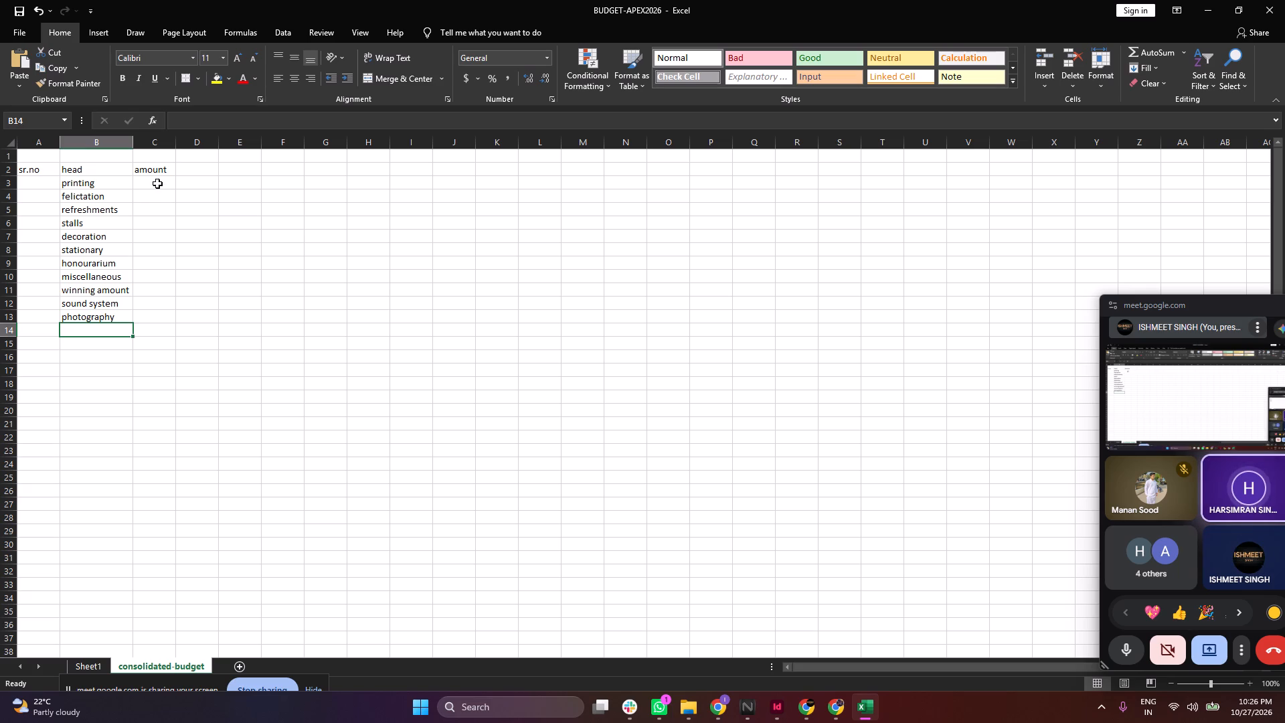
pyautogui.doubleClick(175, 143)
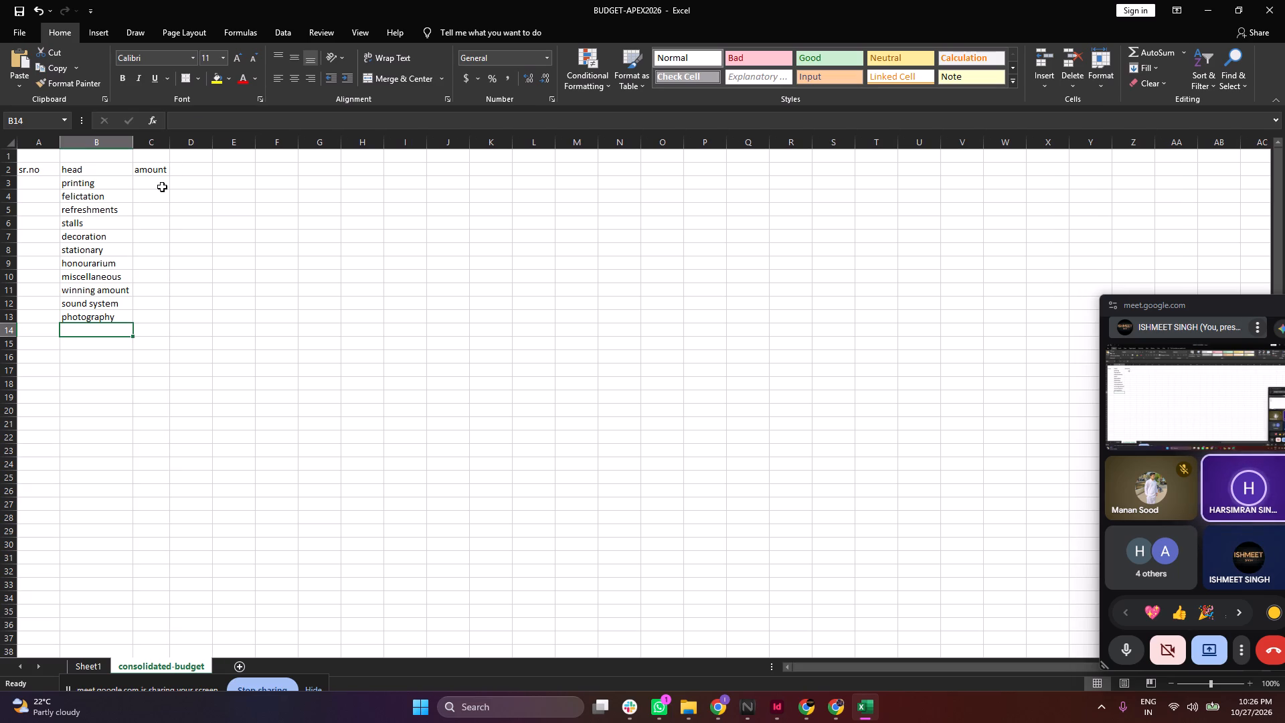
# Select Sheet1's item amounts from E3 to E15, extending the selection down column E past the stalls row, to check their sum.
pyautogui.click(88, 661)
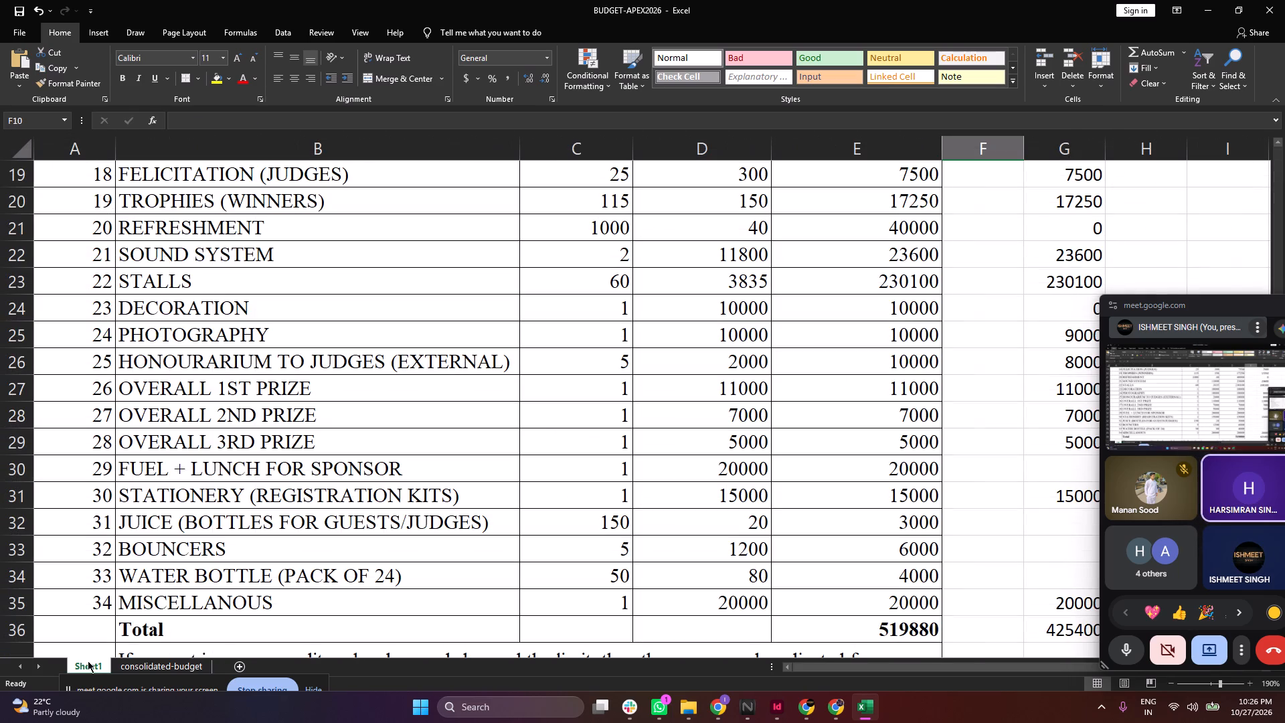
pyautogui.scroll(6, 818, 436)
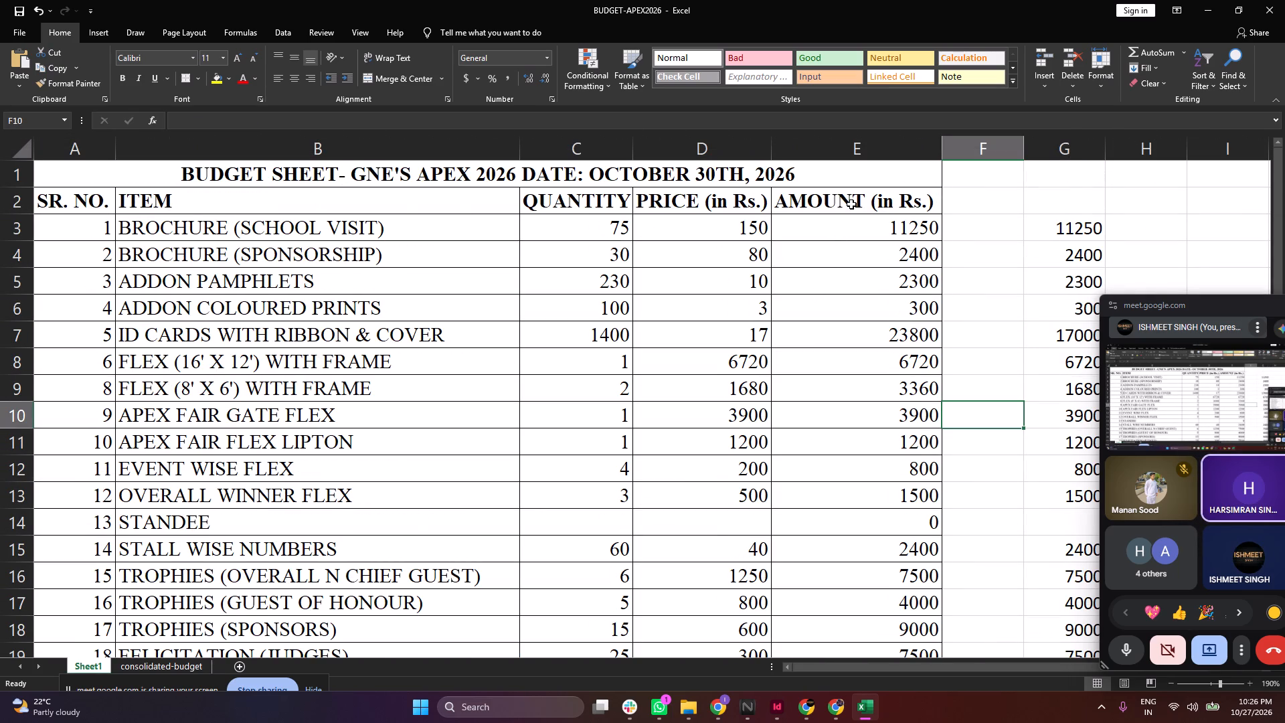
pyautogui.moveTo(851, 226); pyautogui.dragTo(891, 544)
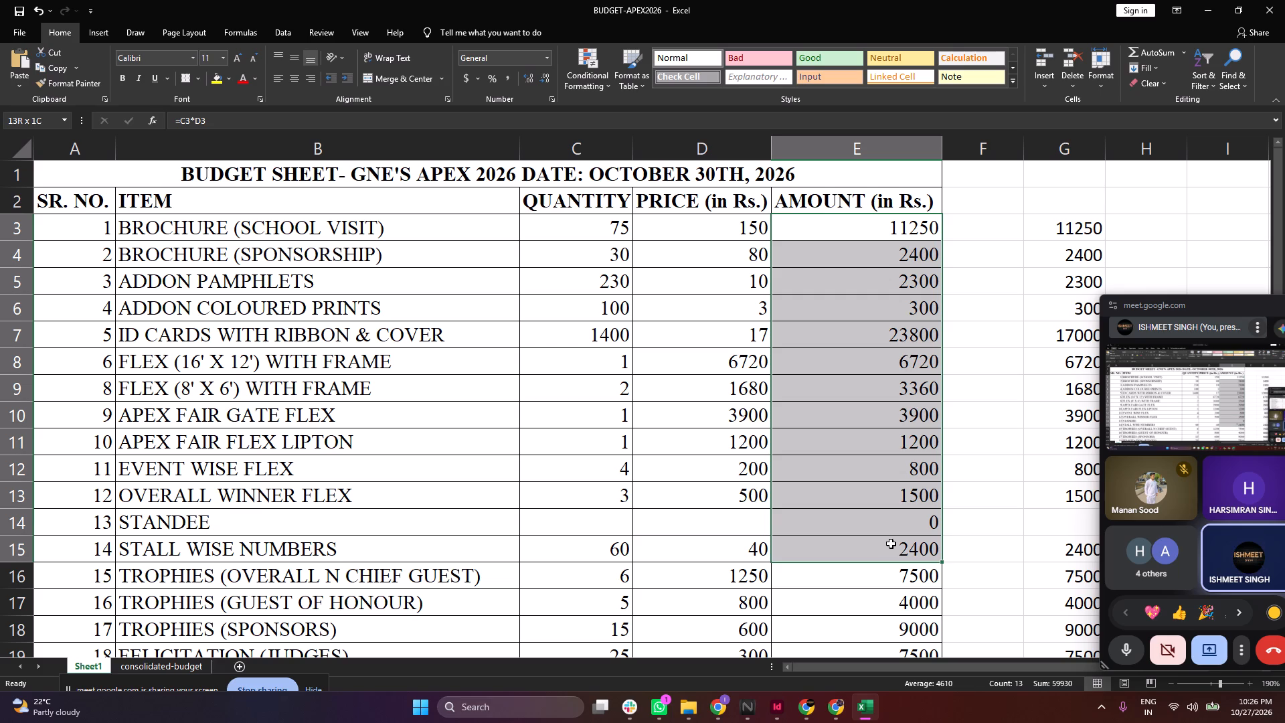
pyautogui.moveTo(891, 544); pyautogui.dragTo(891, 542)
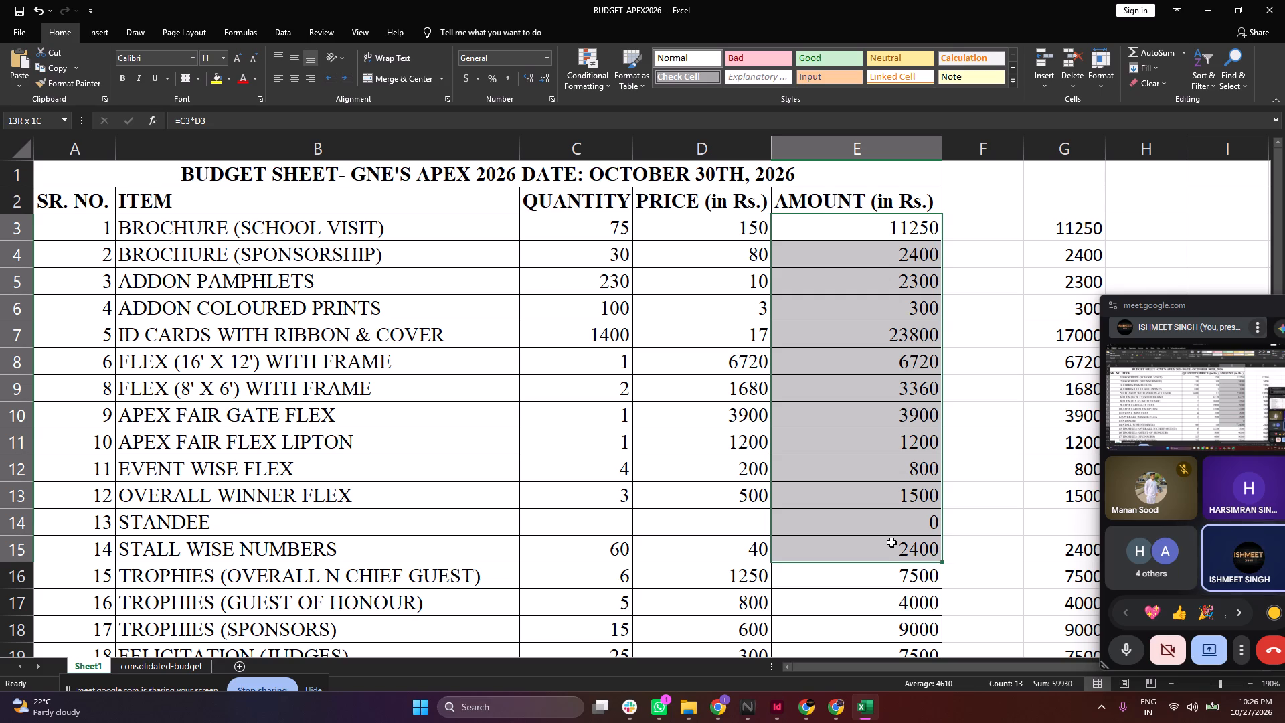
pyautogui.moveTo(891, 542); pyautogui.dragTo(899, 557)
pyautogui.scroll(-3, 893, 538)
pyautogui.moveTo(899, 557); pyautogui.dragTo(902, 670)
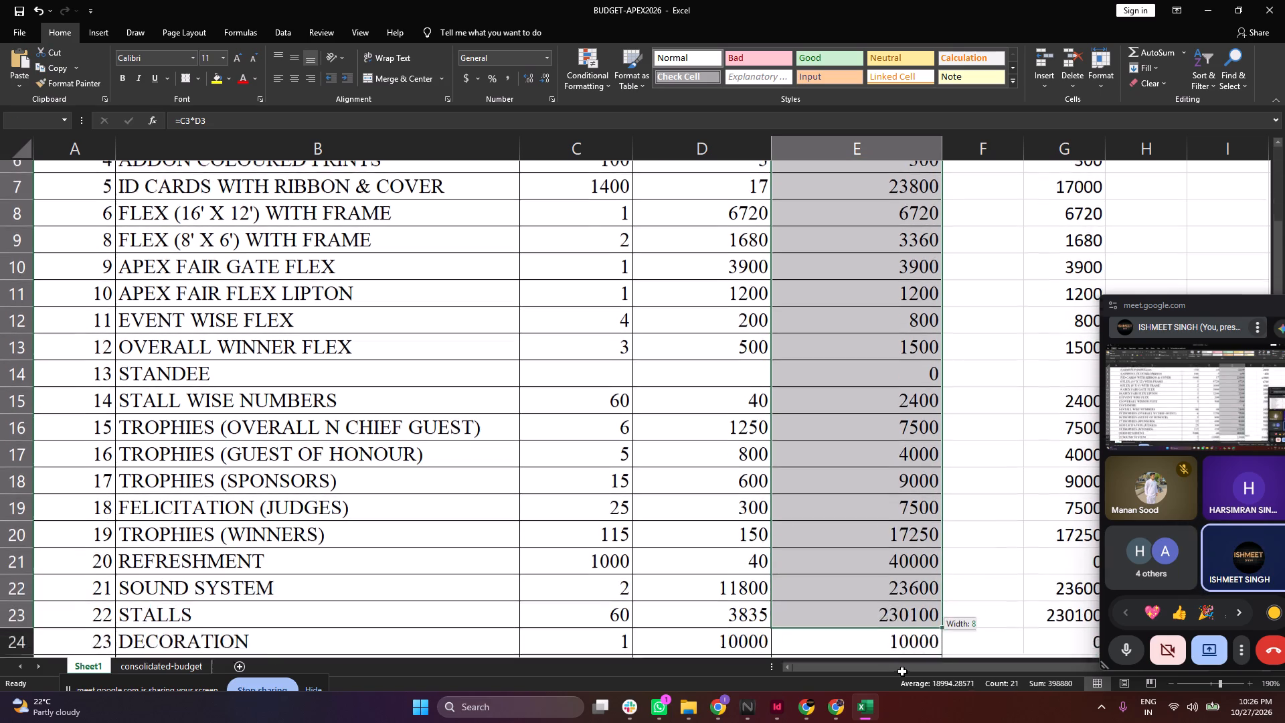
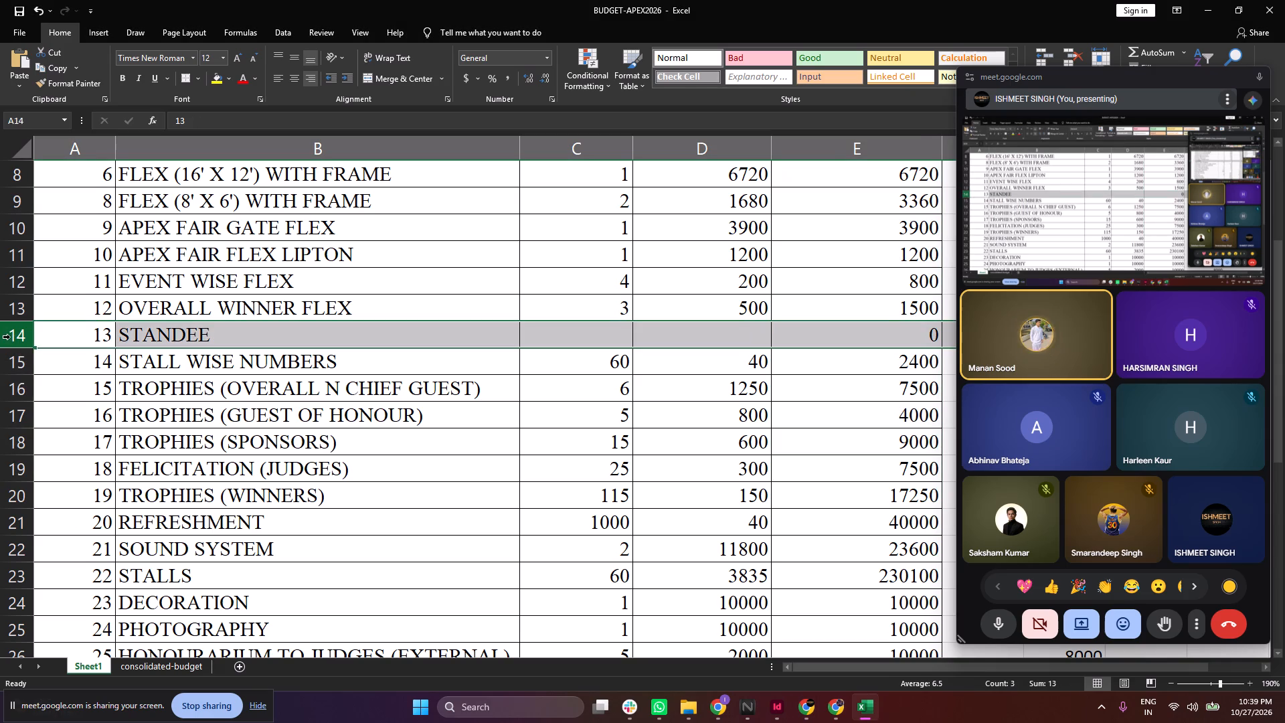
# Delete the entire STANDEE row, row 14, from the expense list in Sheet1.
pyautogui.rightClick(10, 337)
pyautogui.click(57, 448)
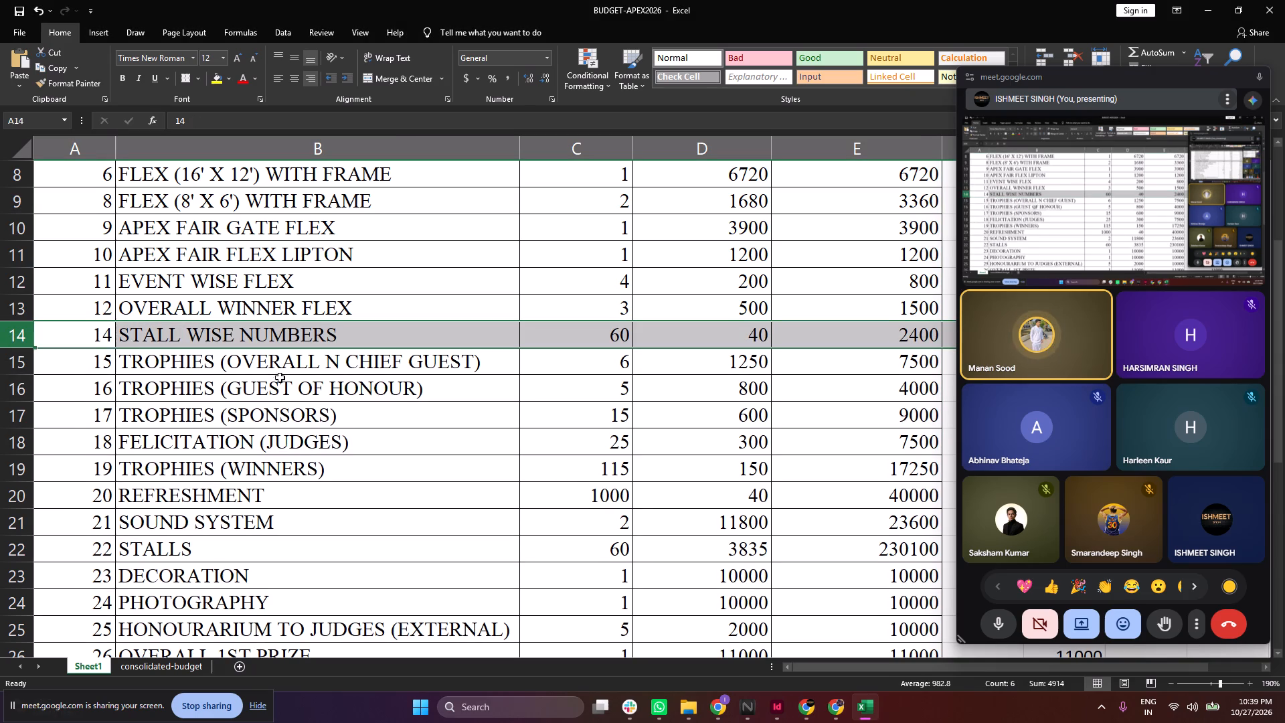
pyautogui.click(104, 317)
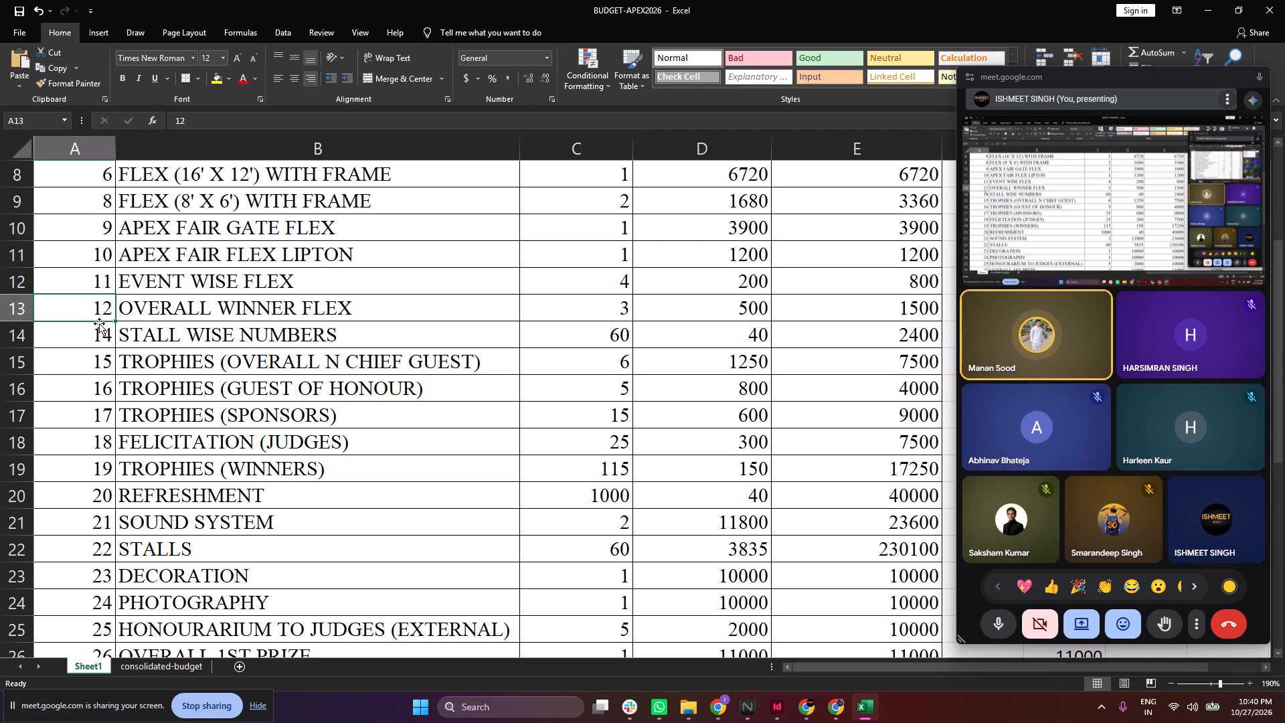
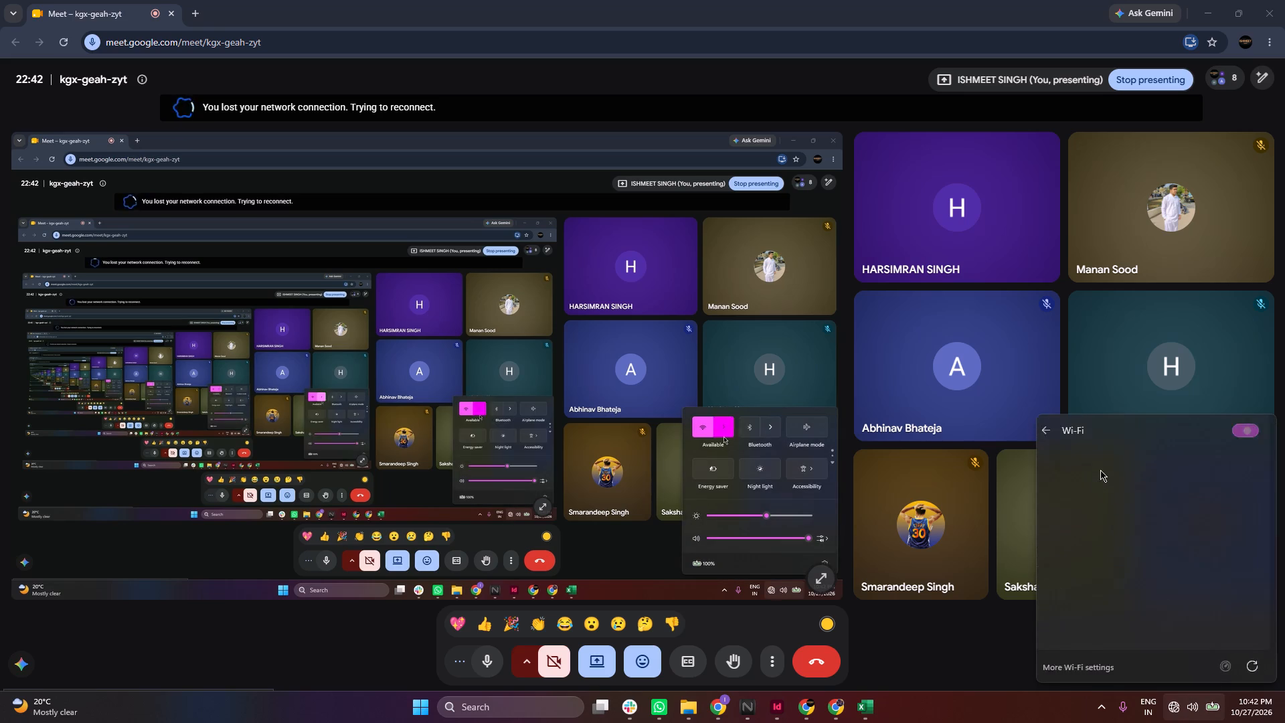
# Select the F56 Wi-Fi network from the available networks to restore the meeting's lost internet connection.
pyautogui.click(1104, 475)
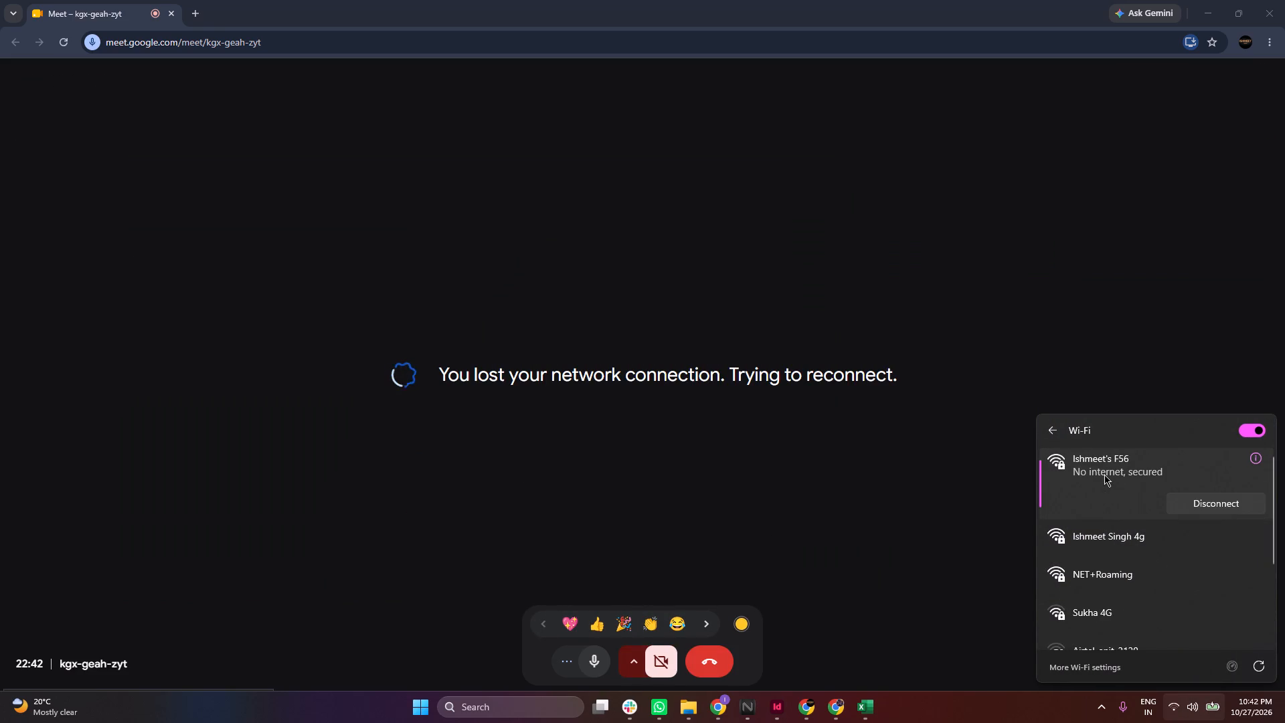
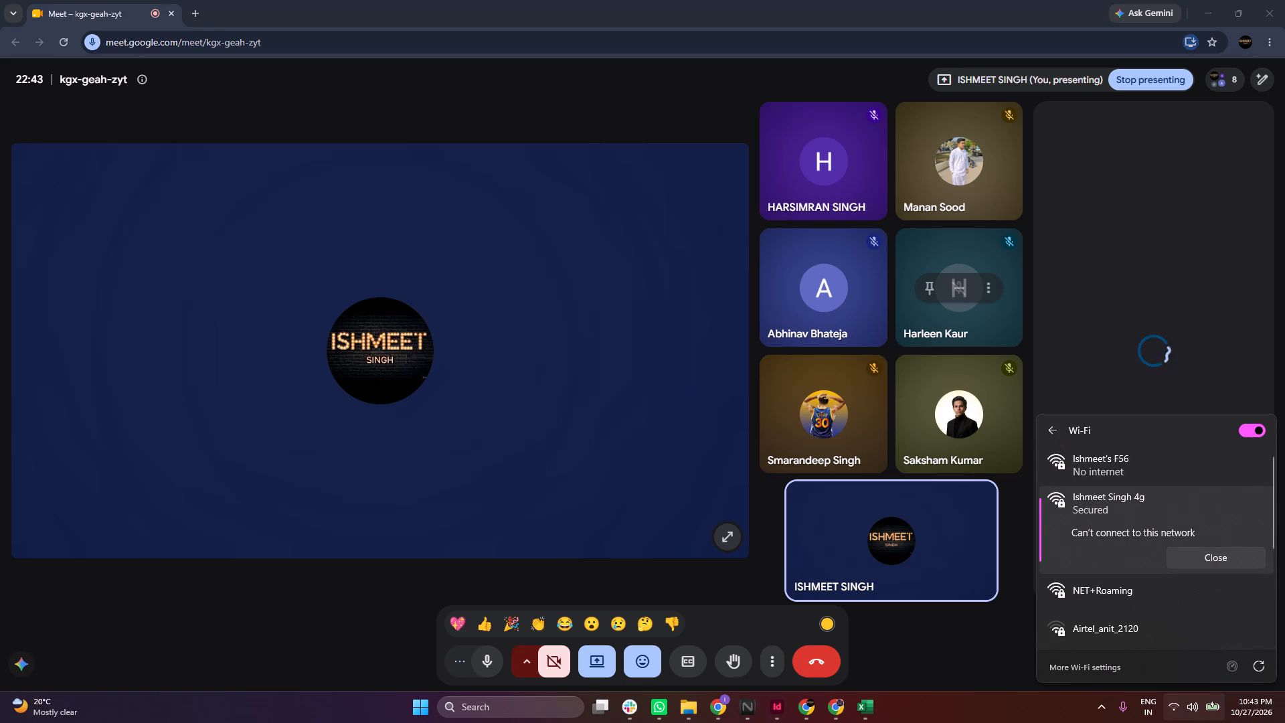
# Expand the connected F56 network in the Wi-Fi list and select the 4g network to retry the connection.
pyautogui.tripleClick(1113, 529)
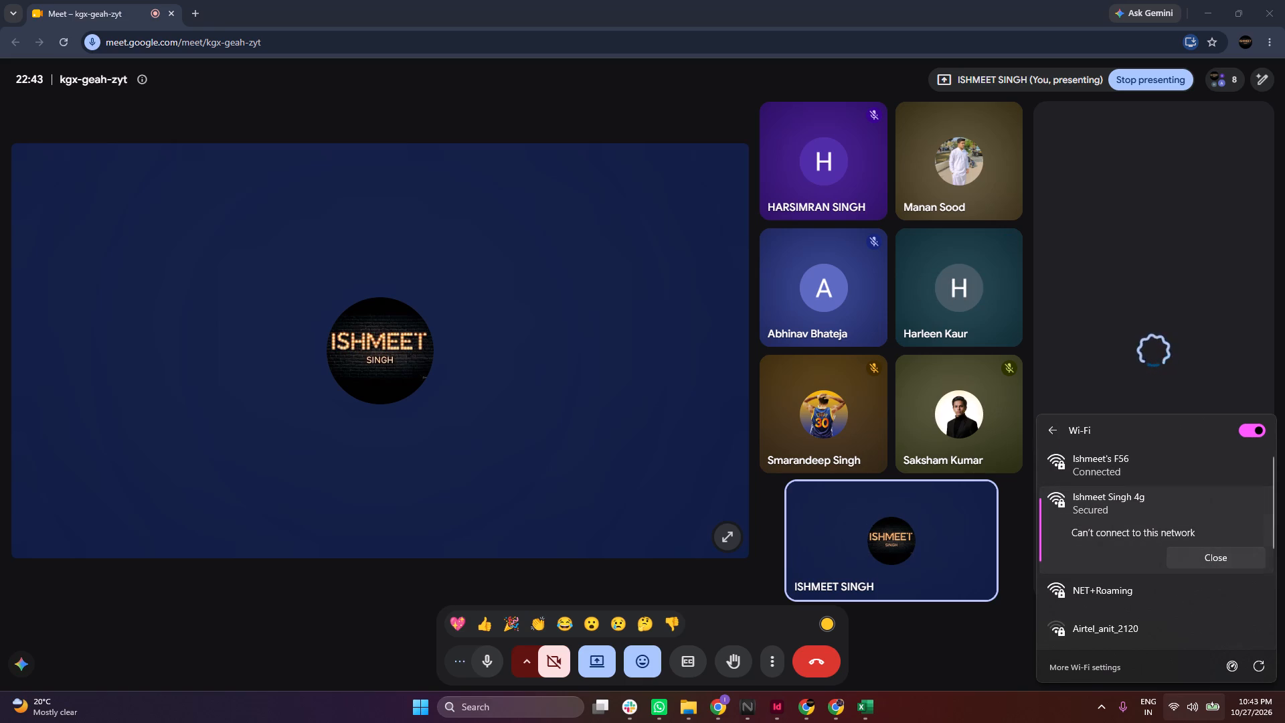
pyautogui.click(1102, 497)
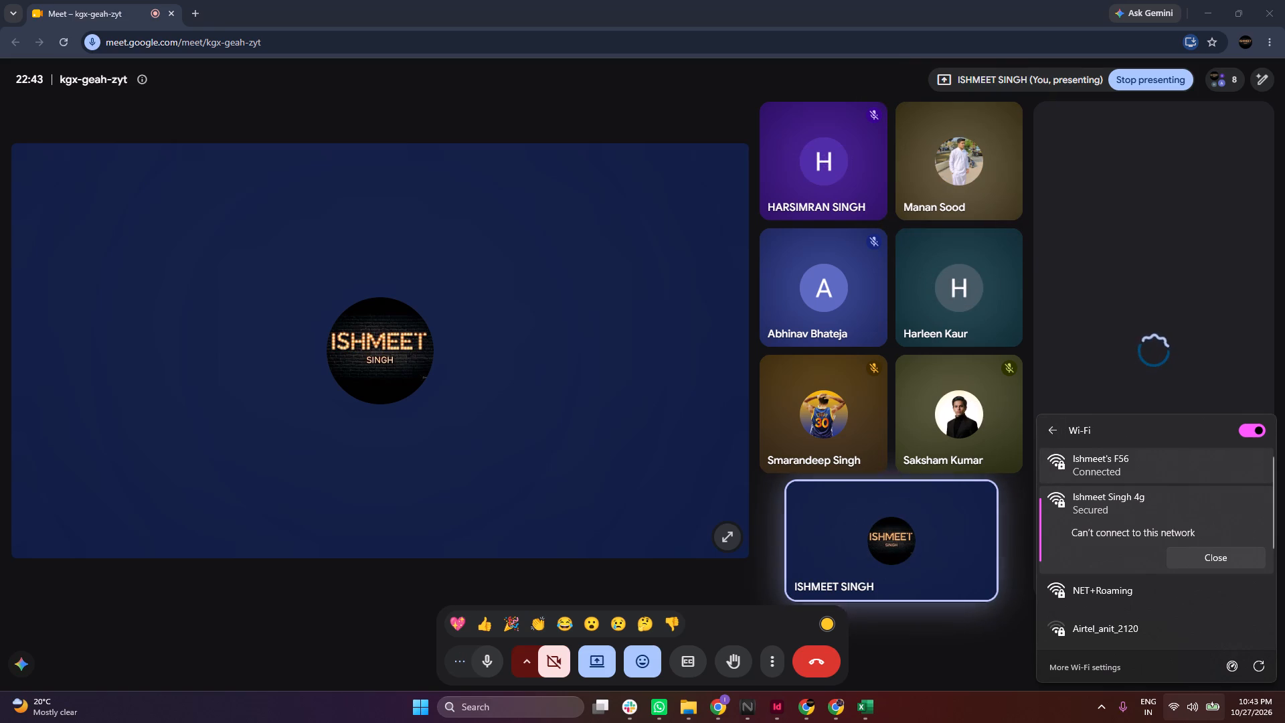
pyautogui.click(1115, 469)
pyautogui.click(1169, 530)
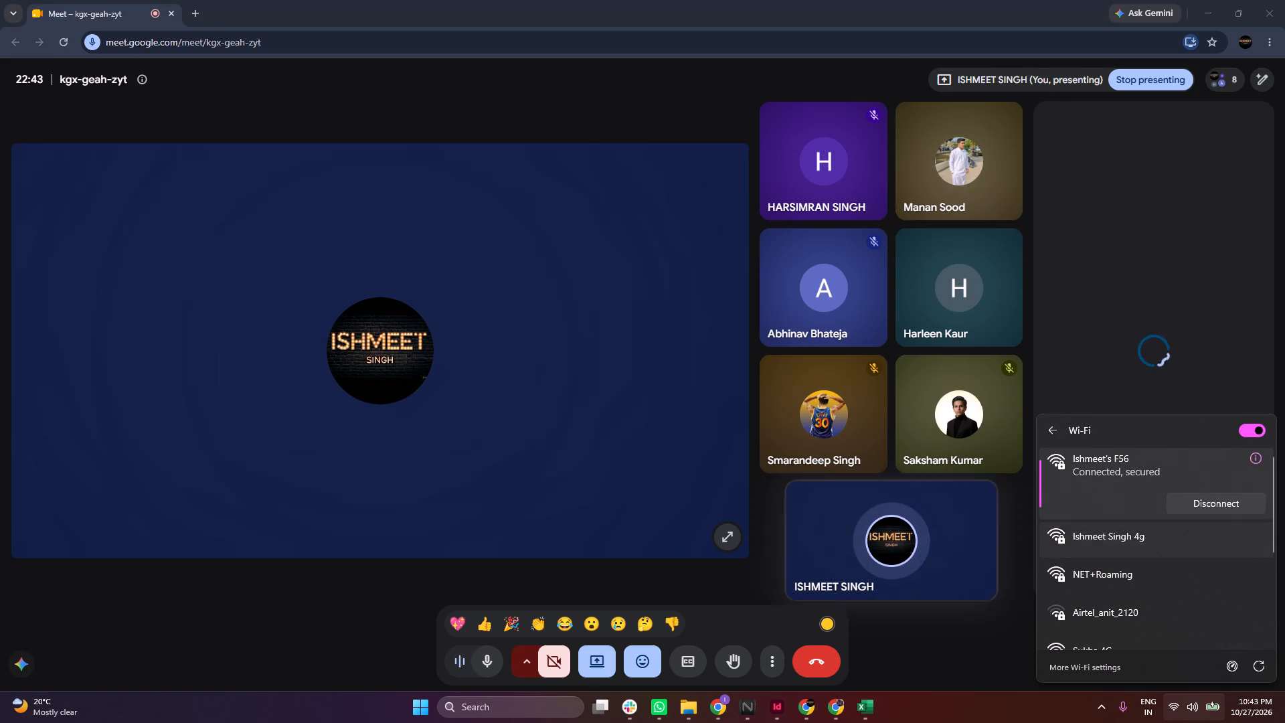
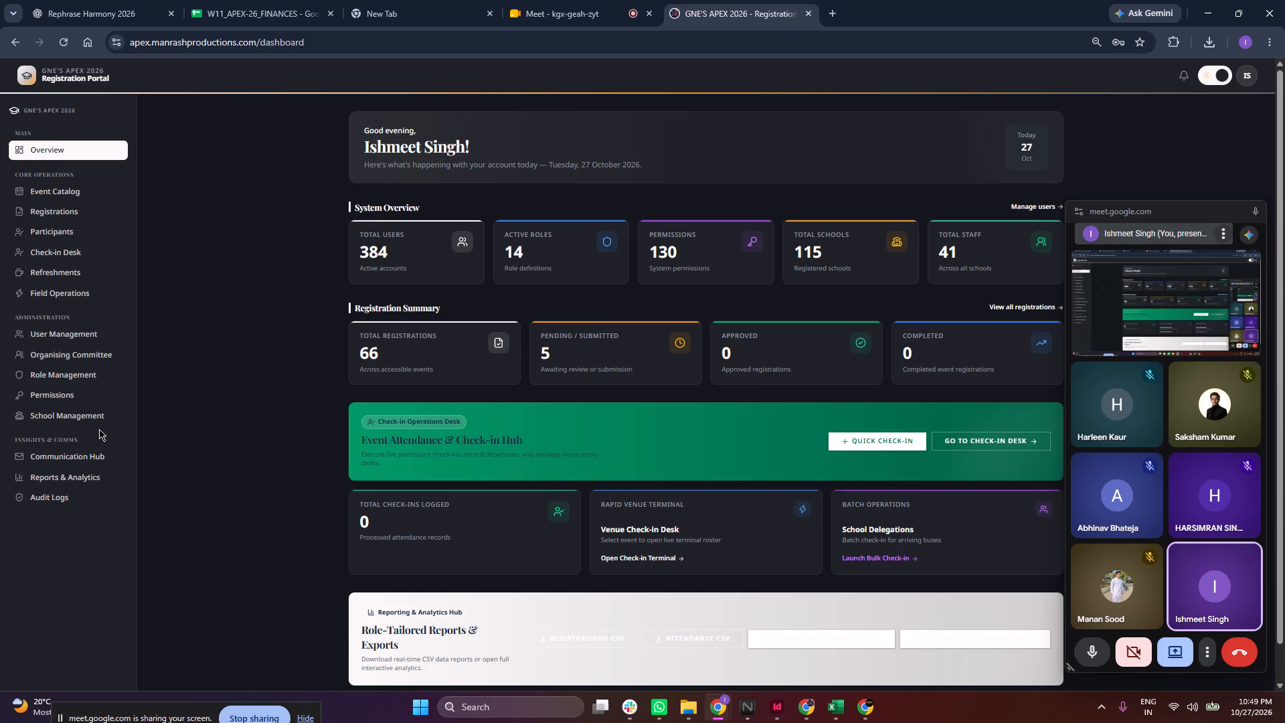
# Examine registrations and confirmed participants for every event in the Events report of Reports & Analytics, listed at 25 per page.
pyautogui.click(82, 471)
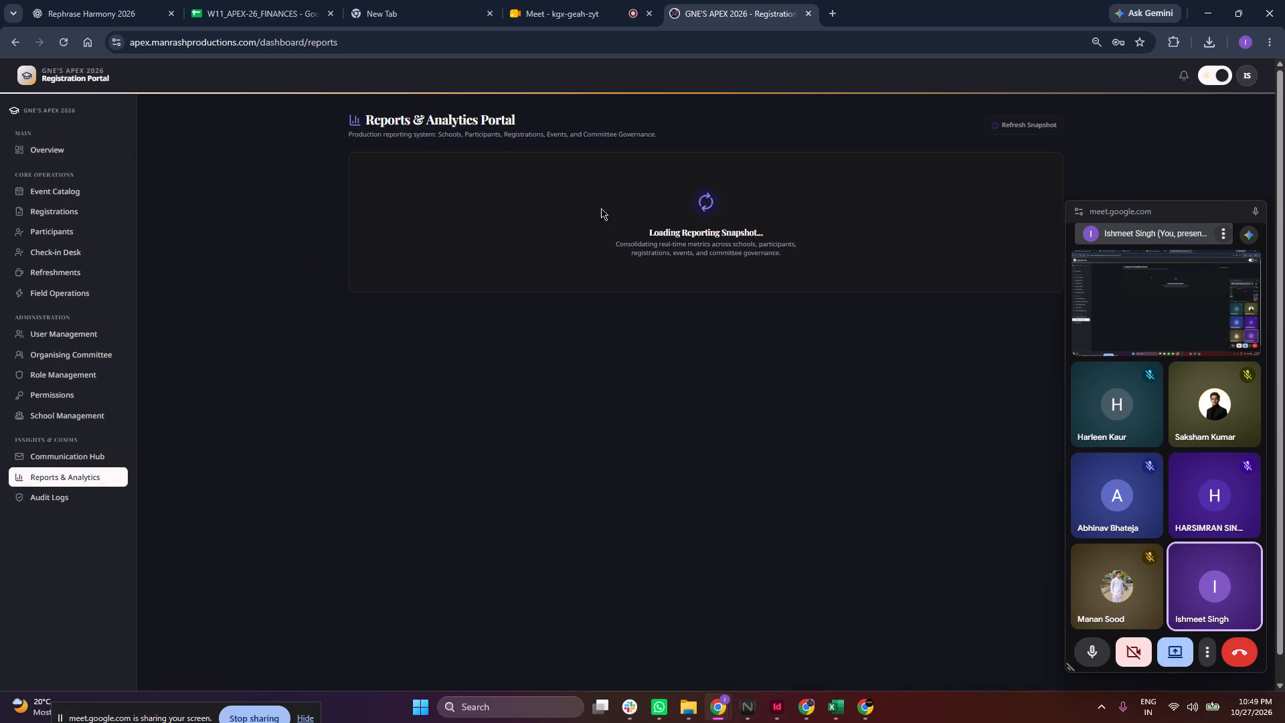
pyautogui.scroll(7, 708, 216)
pyautogui.scroll(-2, 712, 225)
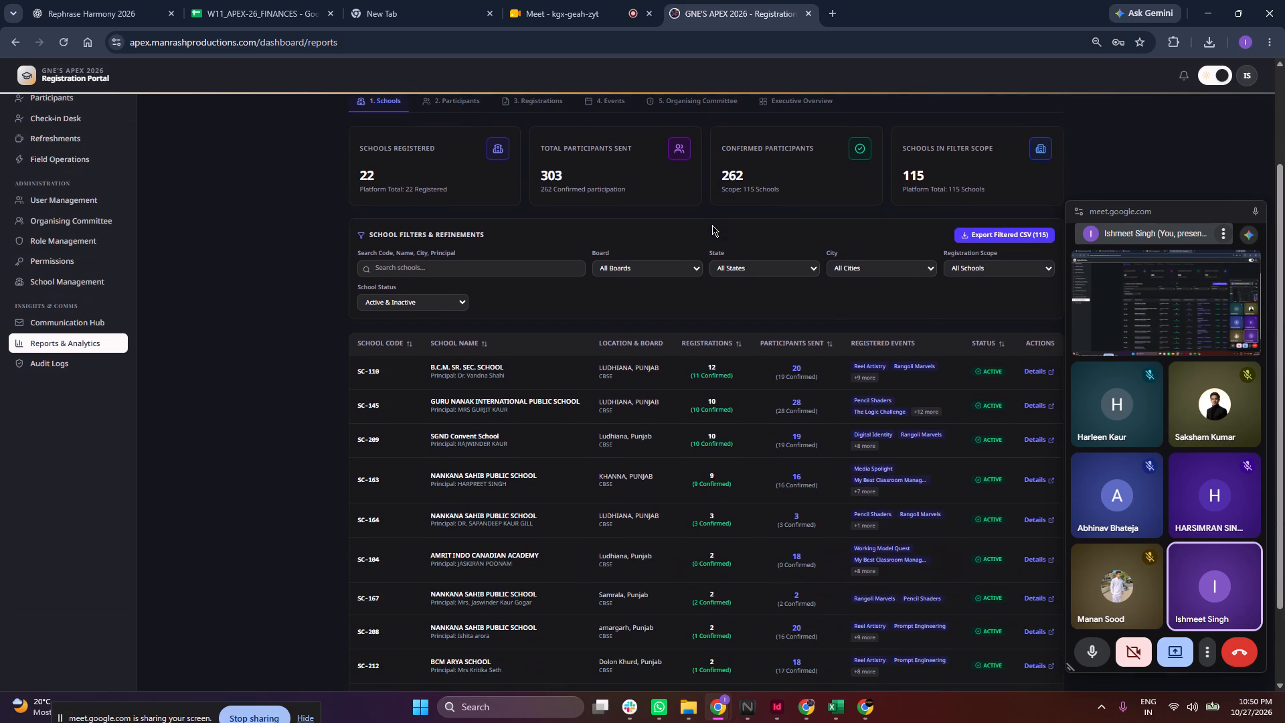
pyautogui.click(597, 107)
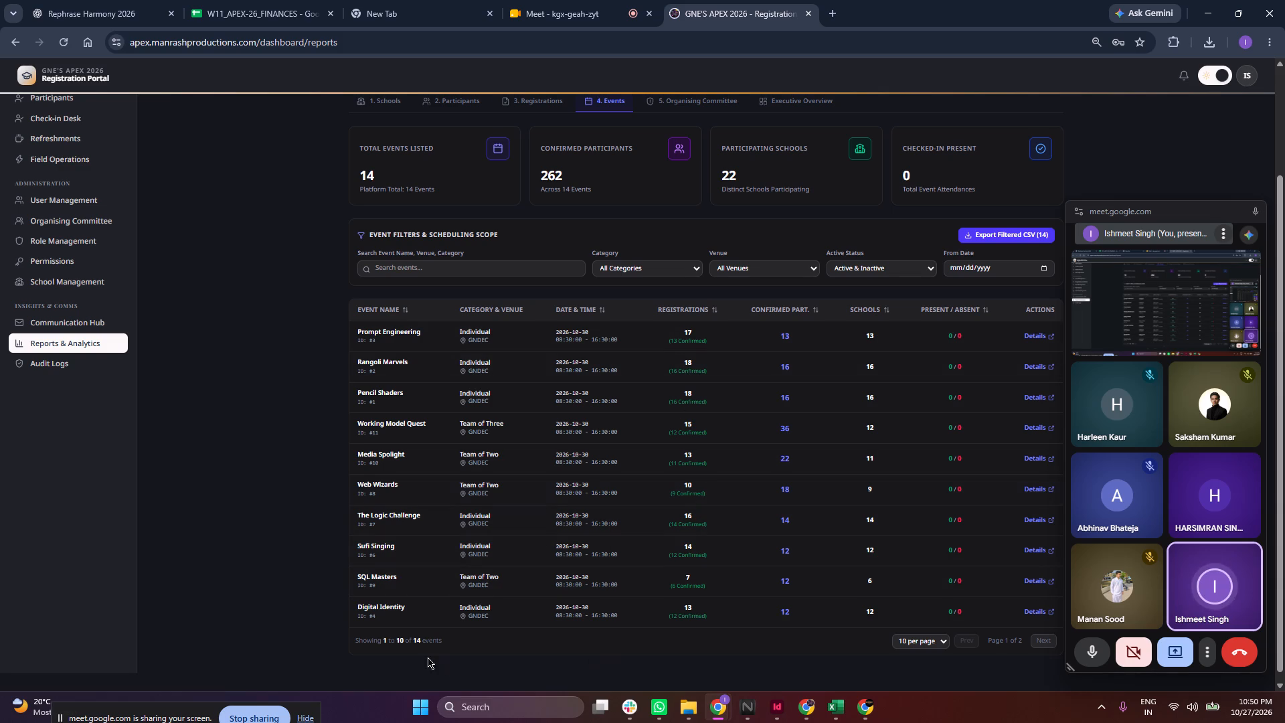
pyautogui.click(930, 649)
pyautogui.click(932, 639)
pyautogui.click(924, 611)
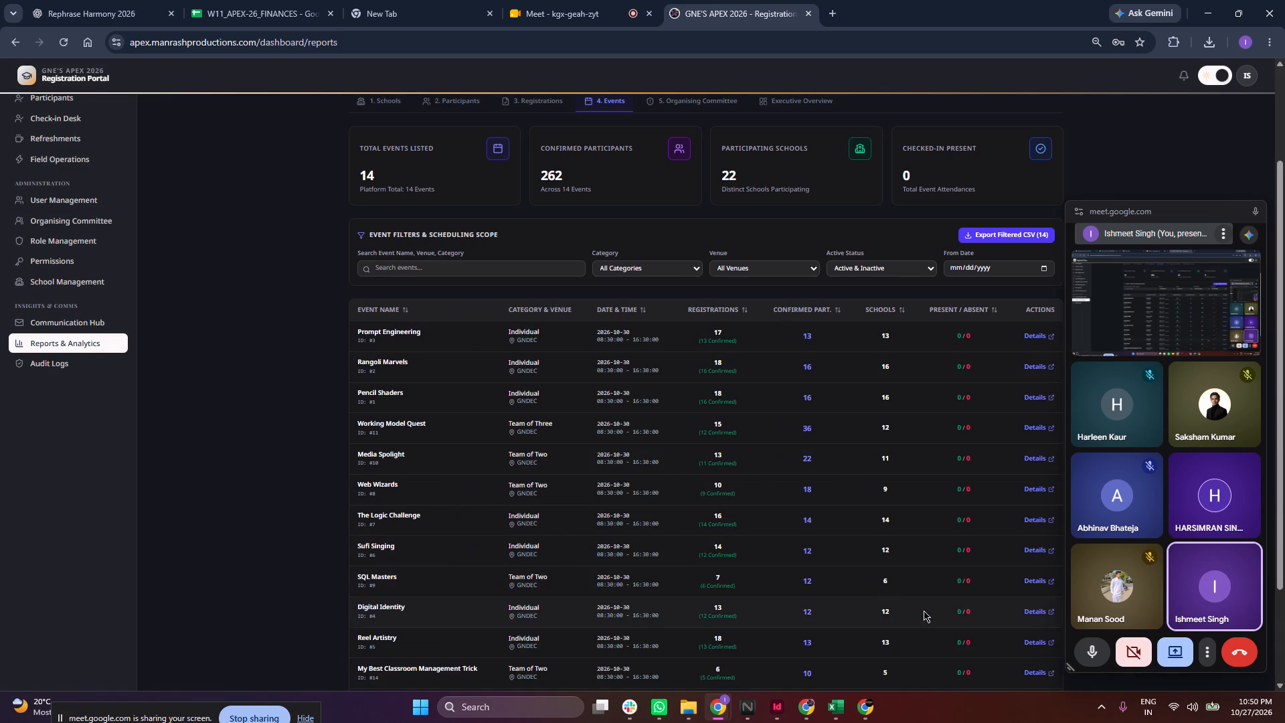
pyautogui.scroll(-4, 841, 576)
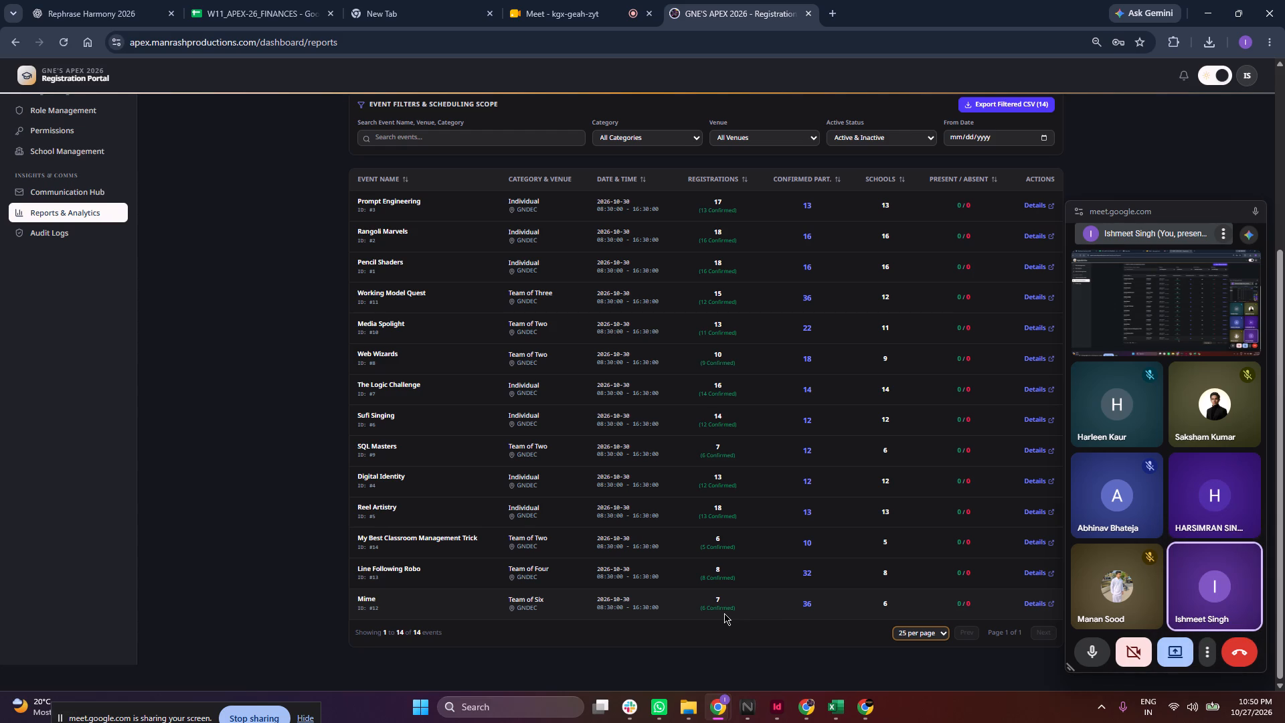
pyautogui.scroll(2, 724, 613)
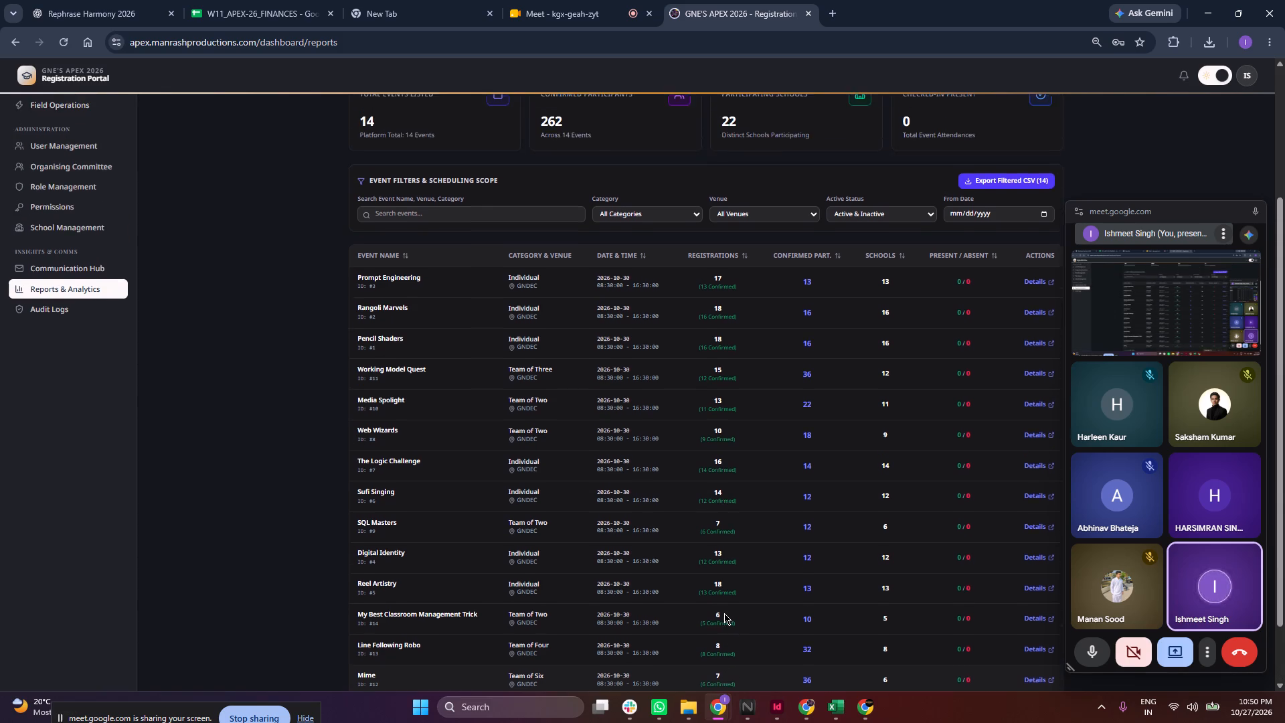
# Select the full Events report table contents, from the Prompt Engineering row through the Mime row, across all columns.
pyautogui.scroll(-3, 724, 613)
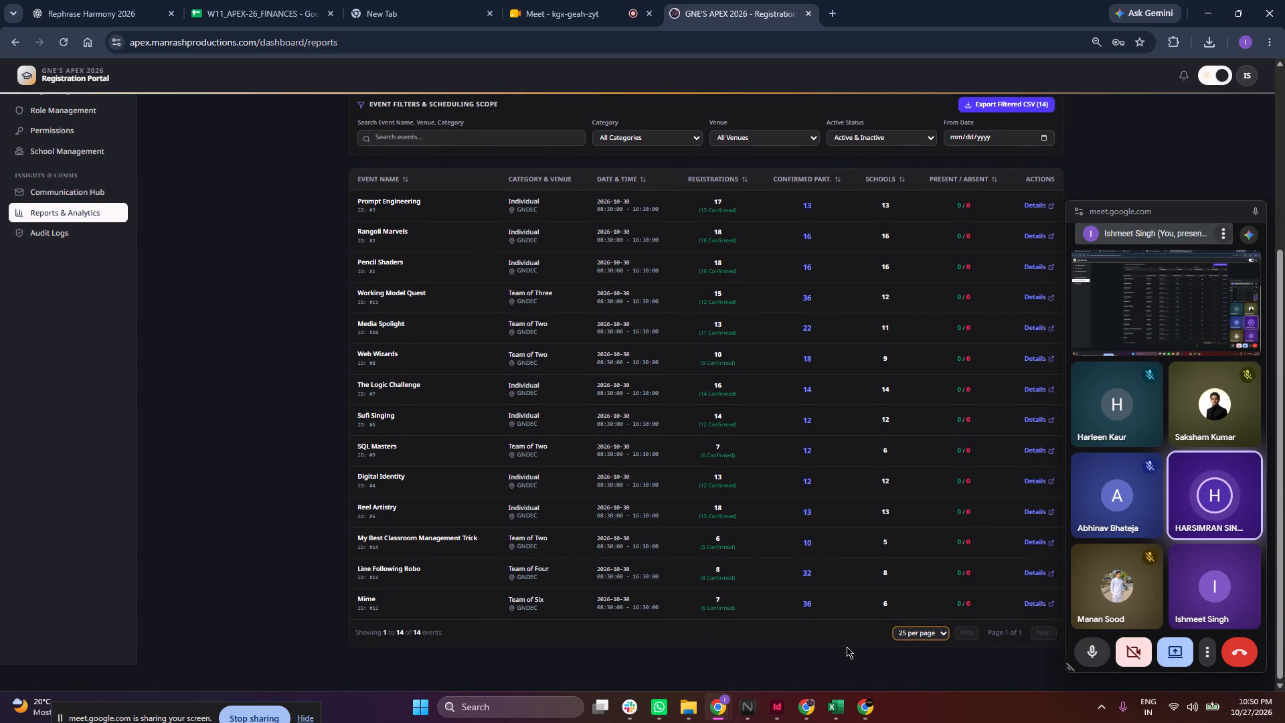
pyautogui.click(847, 647)
pyautogui.moveTo(812, 605); pyautogui.dragTo(811, 605)
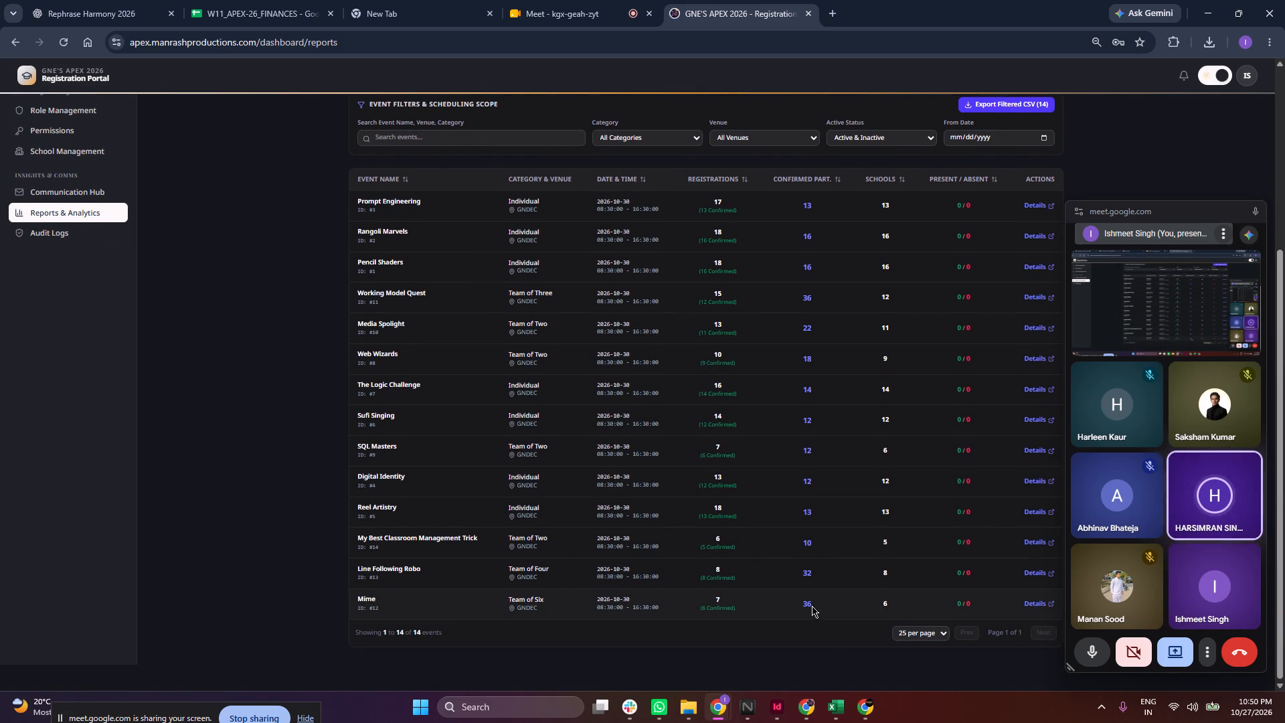
pyautogui.moveTo(811, 605); pyautogui.dragTo(354, 194)
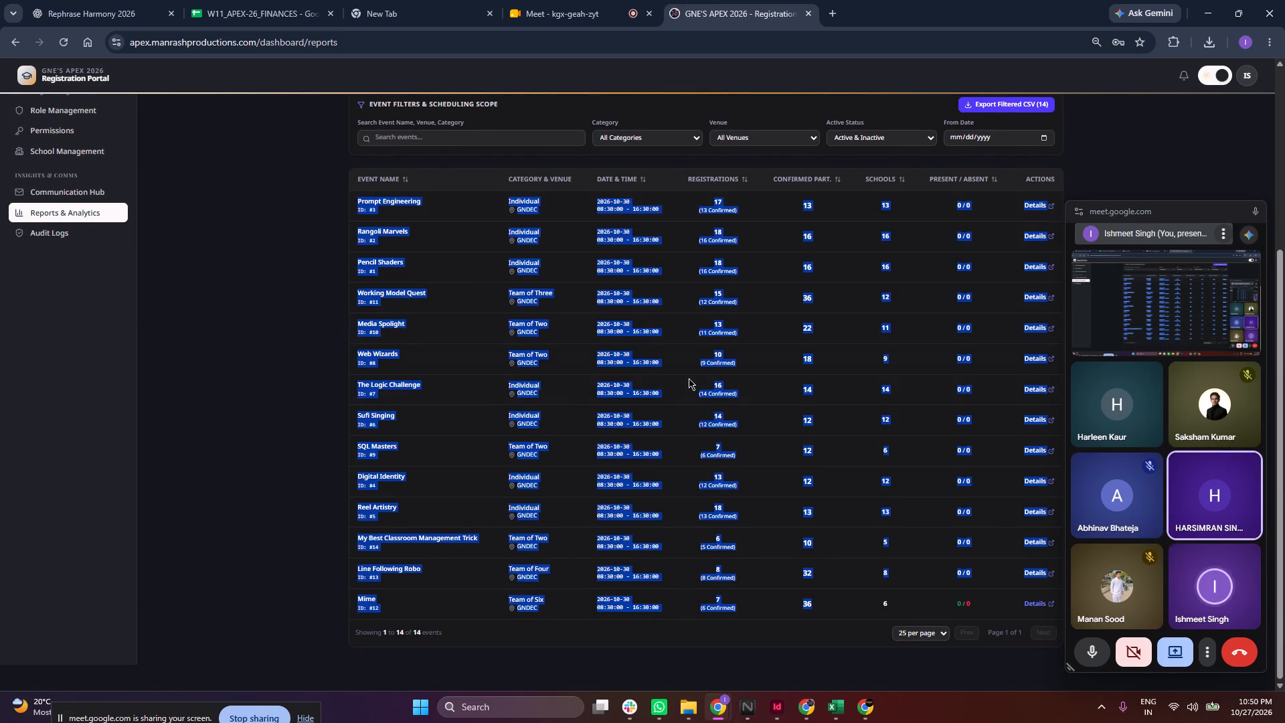
pyautogui.click(851, 515)
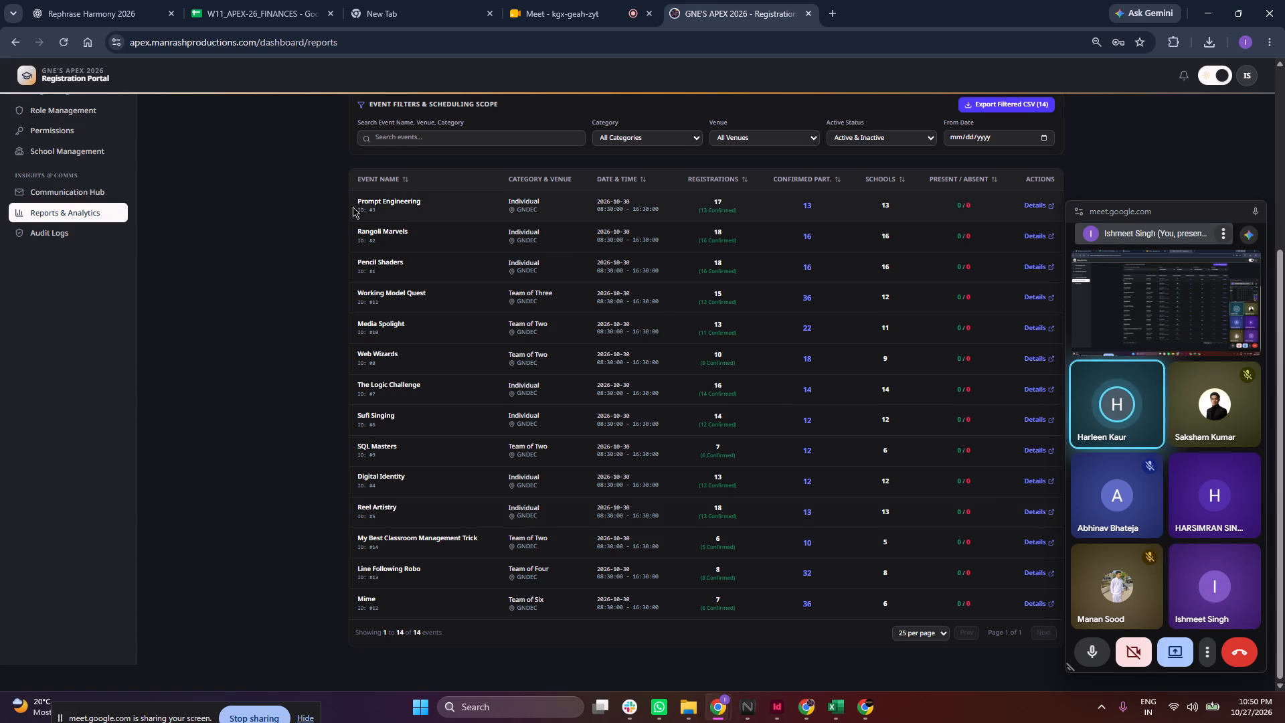
pyautogui.moveTo(355, 201); pyautogui.dragTo(987, 600)
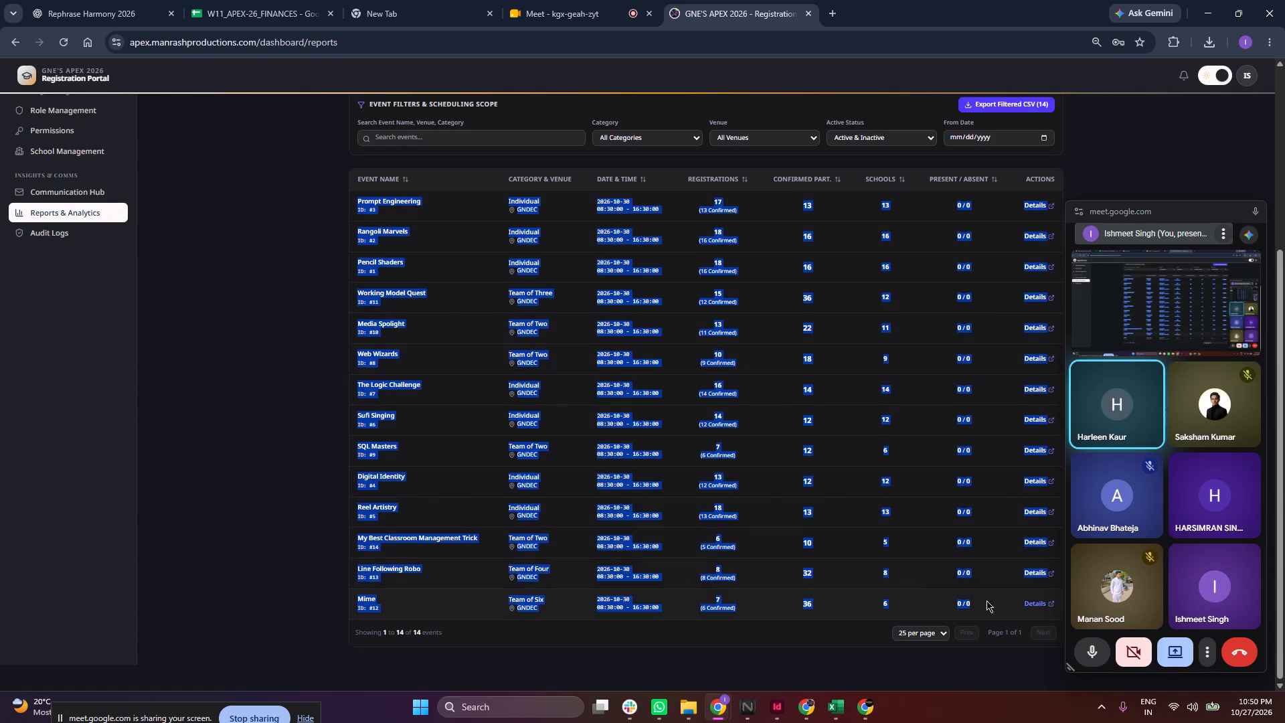
pyautogui.moveTo(987, 600); pyautogui.dragTo(1055, 608)
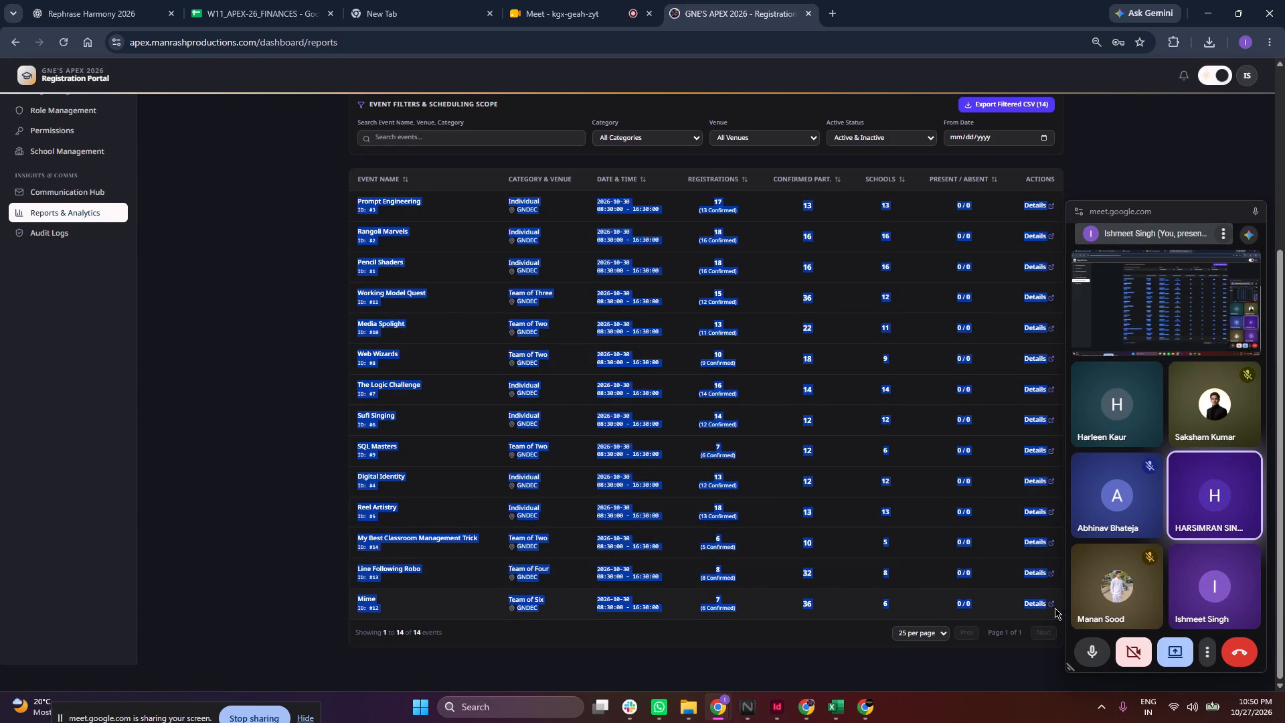
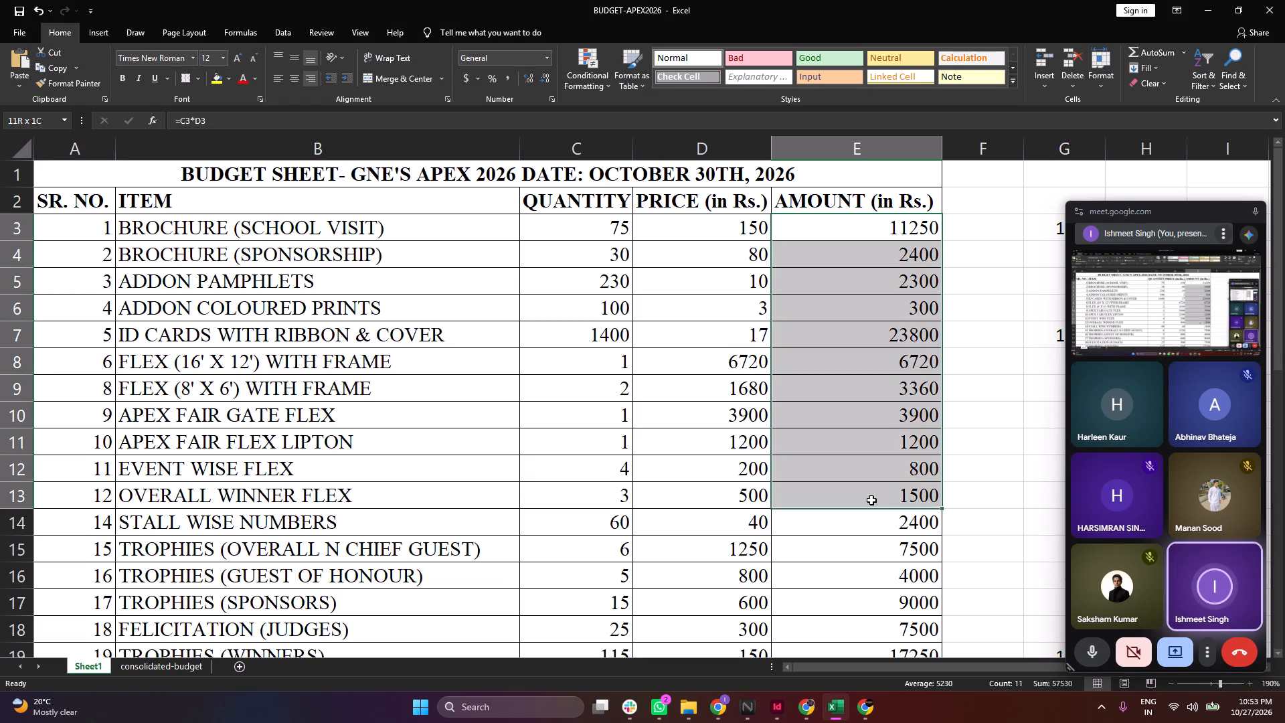
# Check the combined amount of the items from BROCHURE (SCHOOL VISIT) through TROPHIES (WINNERS).
pyautogui.moveTo(871, 500); pyautogui.dragTo(832, 667)
pyautogui.scroll(-4, 819, 564)
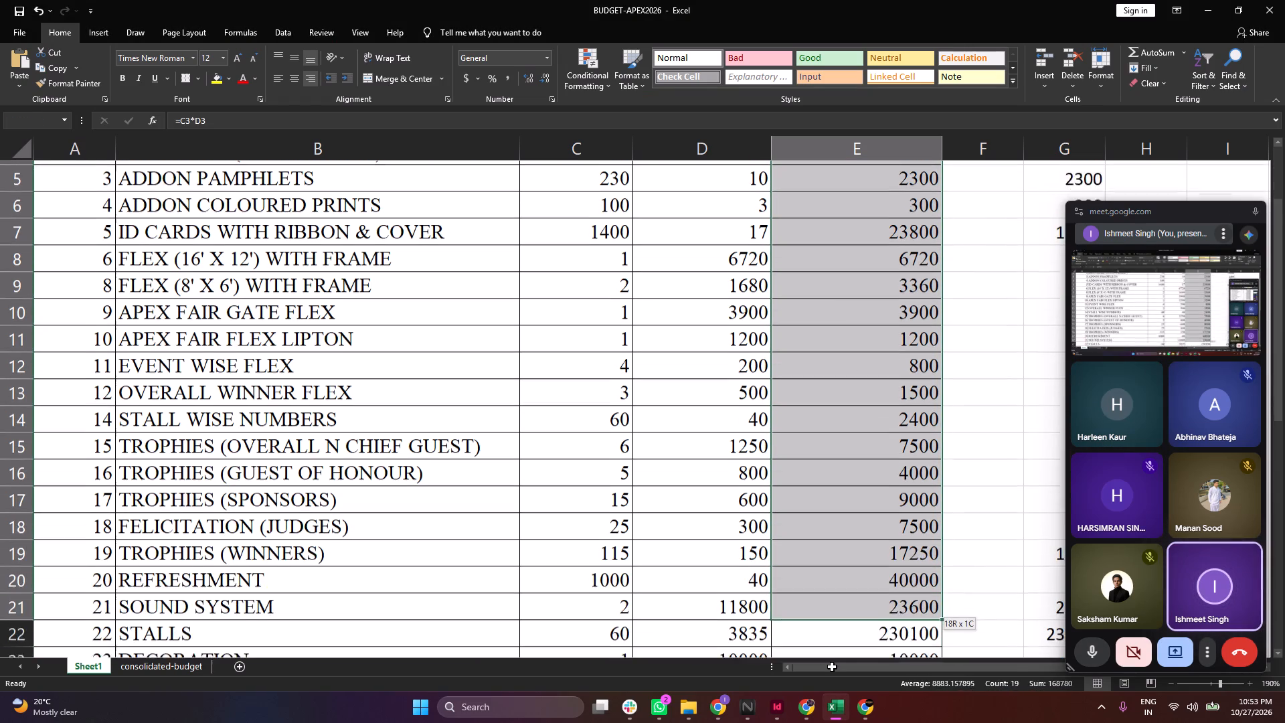
pyautogui.moveTo(832, 667); pyautogui.dragTo(851, 519)
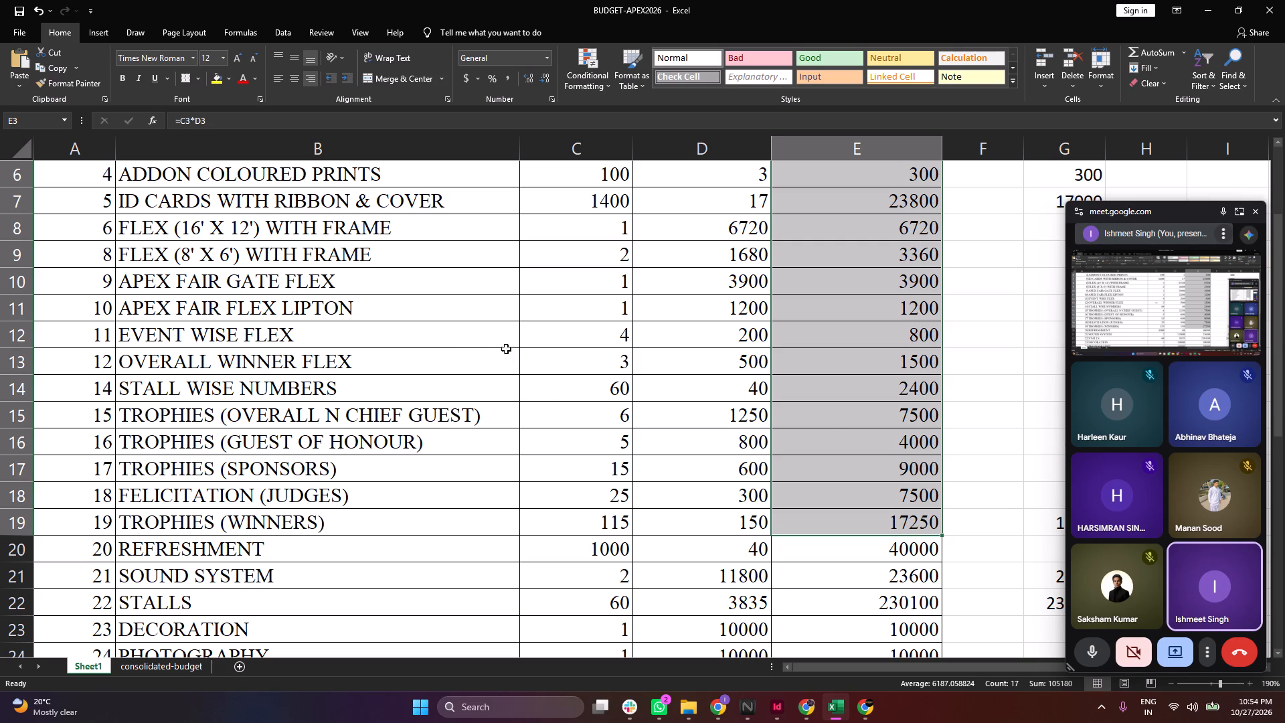
pyautogui.click(456, 347)
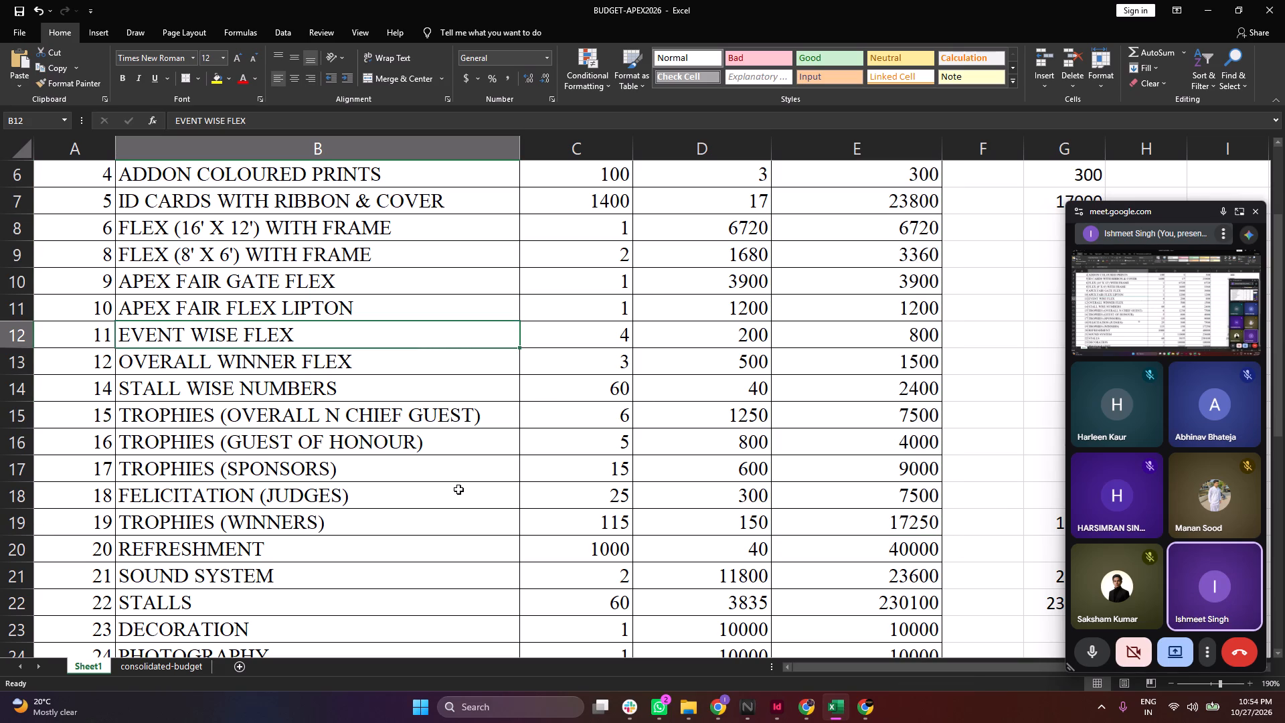
pyautogui.click(458, 489)
pyautogui.click(454, 519)
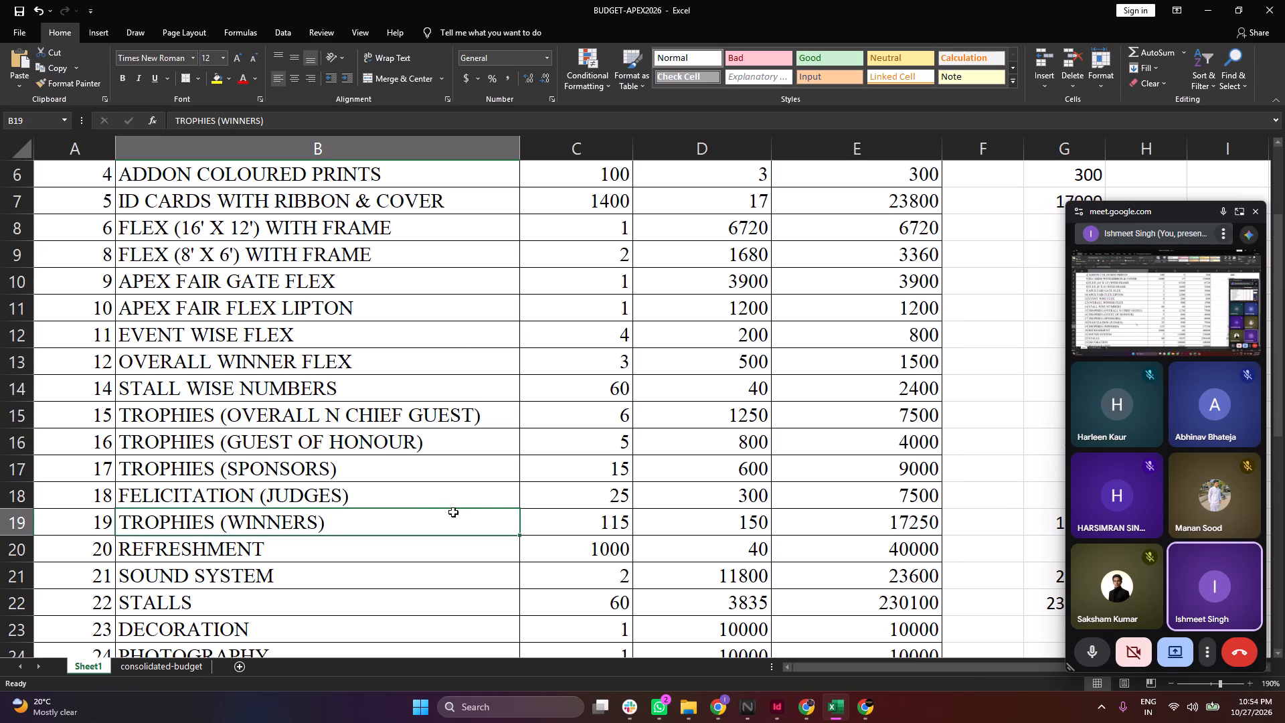
# Set the price of TROPHIES (WINNERS) to 210.
pyautogui.click(754, 524)
pyautogui.scroll(7, 649, 489)
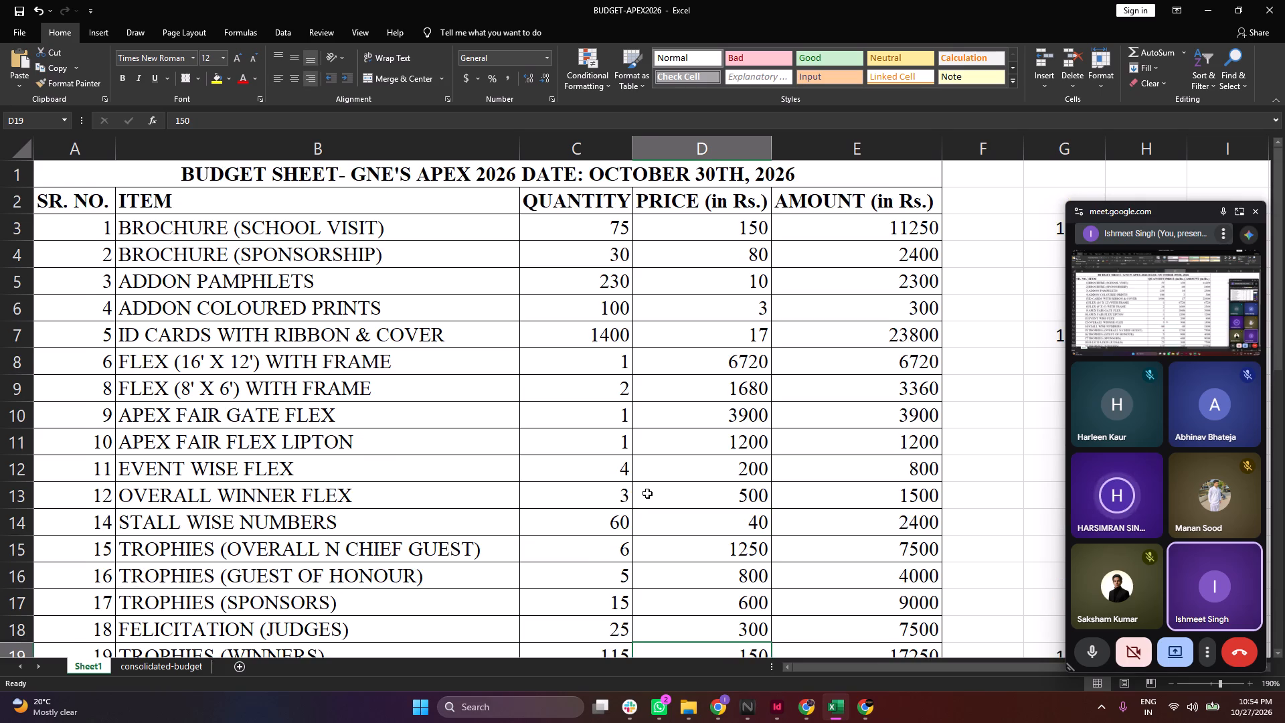
pyautogui.scroll(-3, 647, 493)
pyautogui.scroll(4, 647, 493)
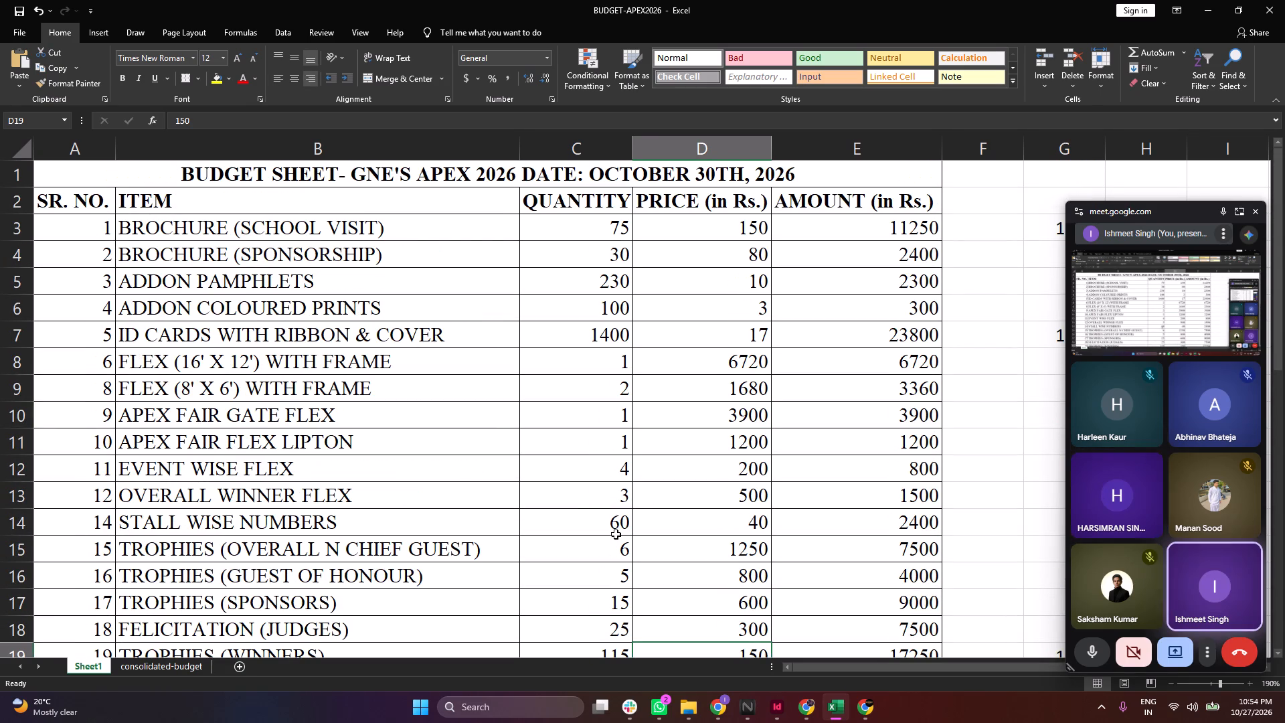
pyautogui.scroll(-2, 693, 505)
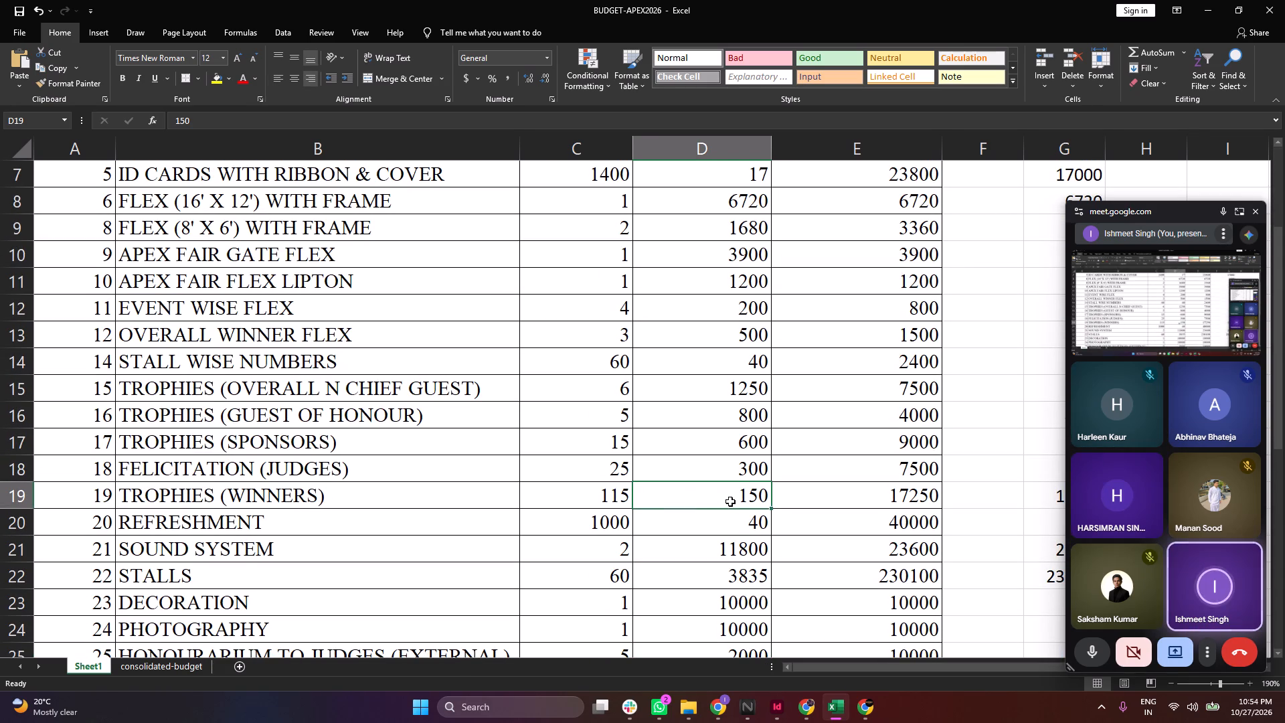
pyautogui.write('210')
pyautogui.press('Return')
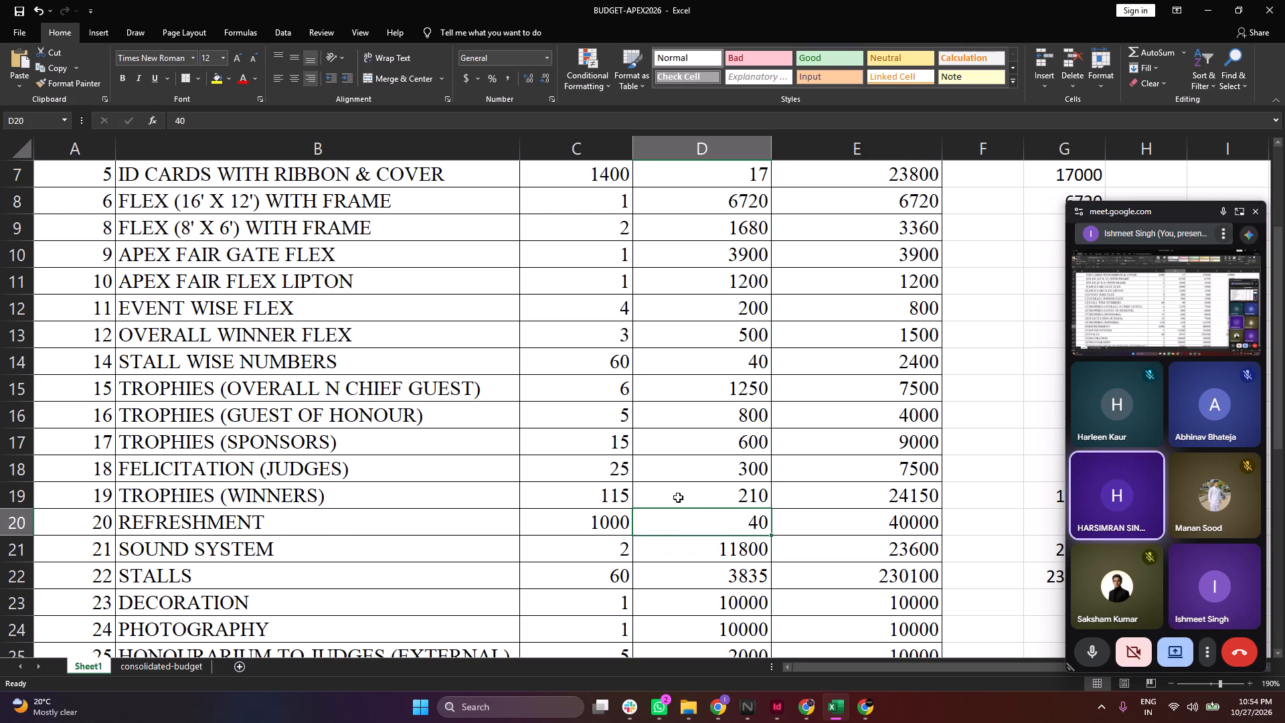
# Remove "WITH FRAME" from the FLEX (16' X 12') item name.
pyautogui.scroll(11, 705, 499)
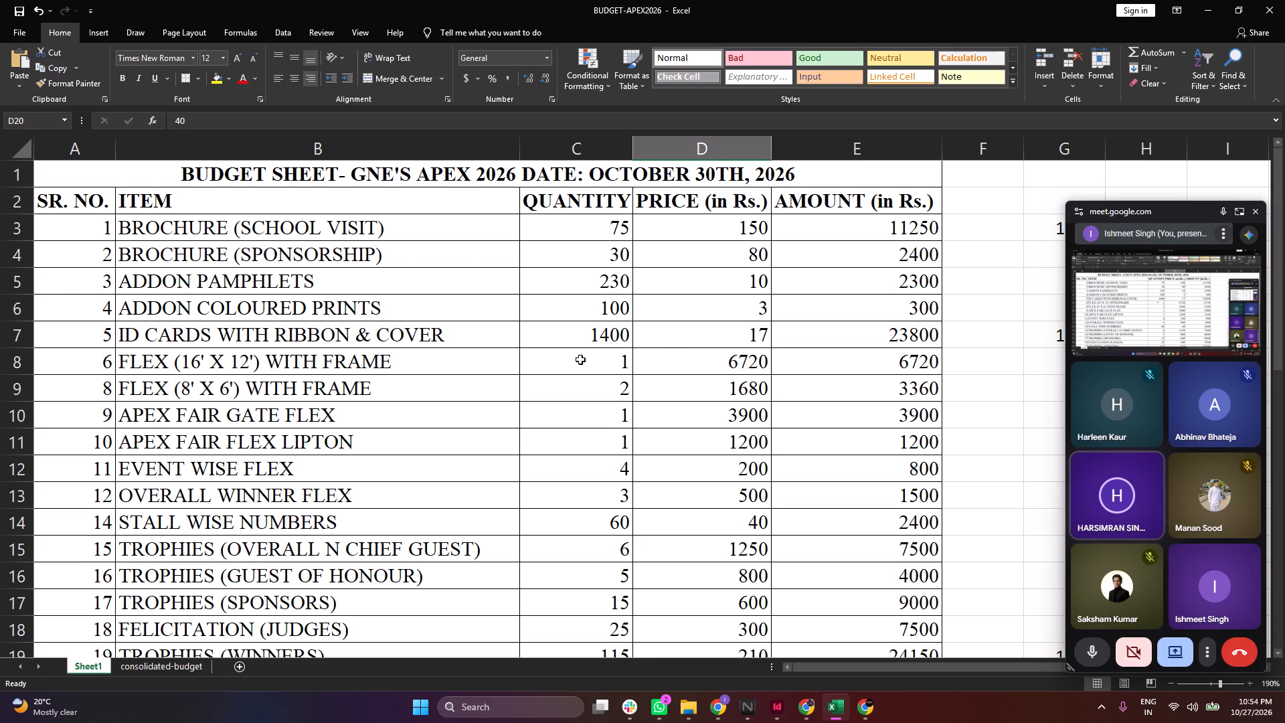
pyautogui.click(394, 355)
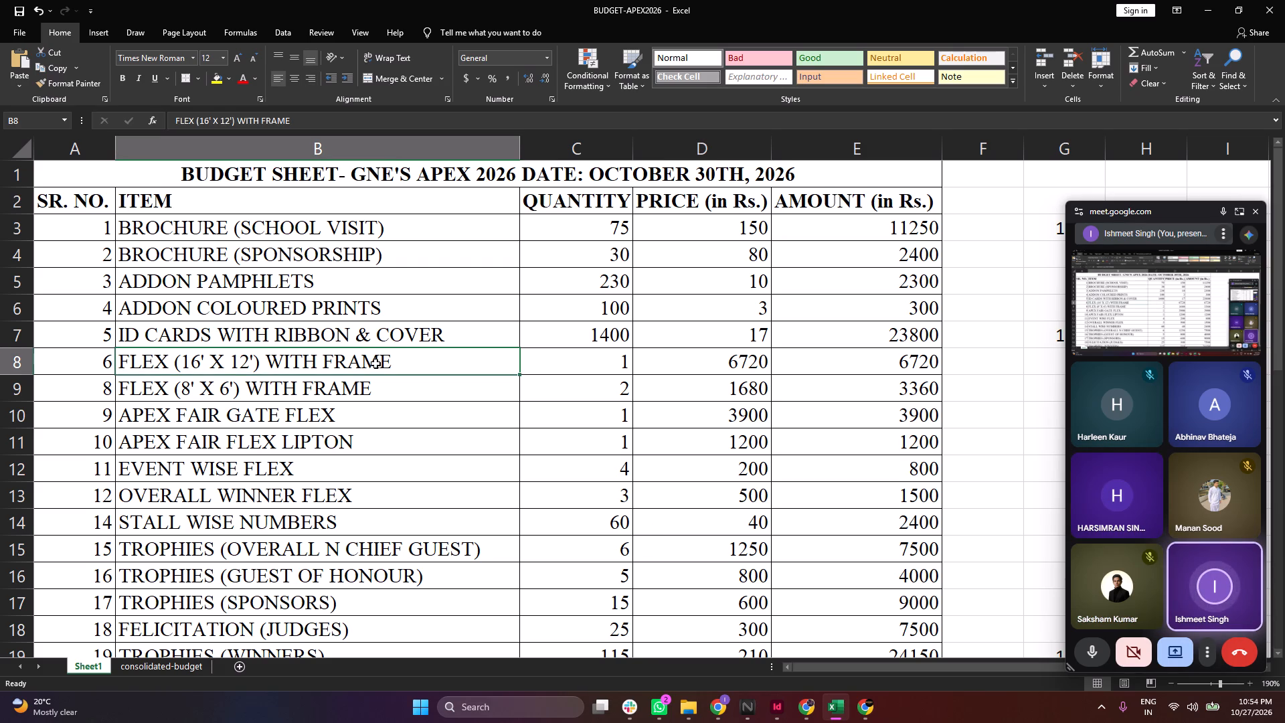
pyautogui.moveTo(298, 118); pyautogui.dragTo(240, 123)
pyautogui.press('BackSpace')
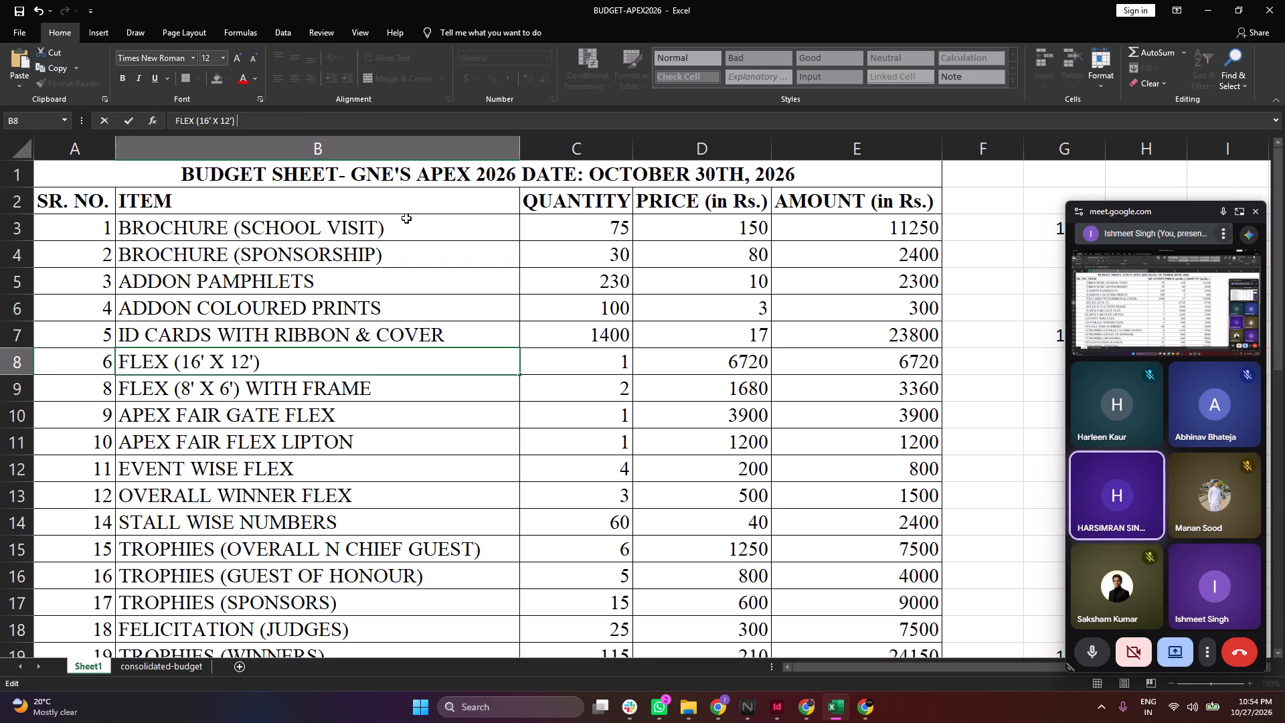
# Set the price of the FLEX (16' X 12') item to 5000.
pyautogui.click(722, 355)
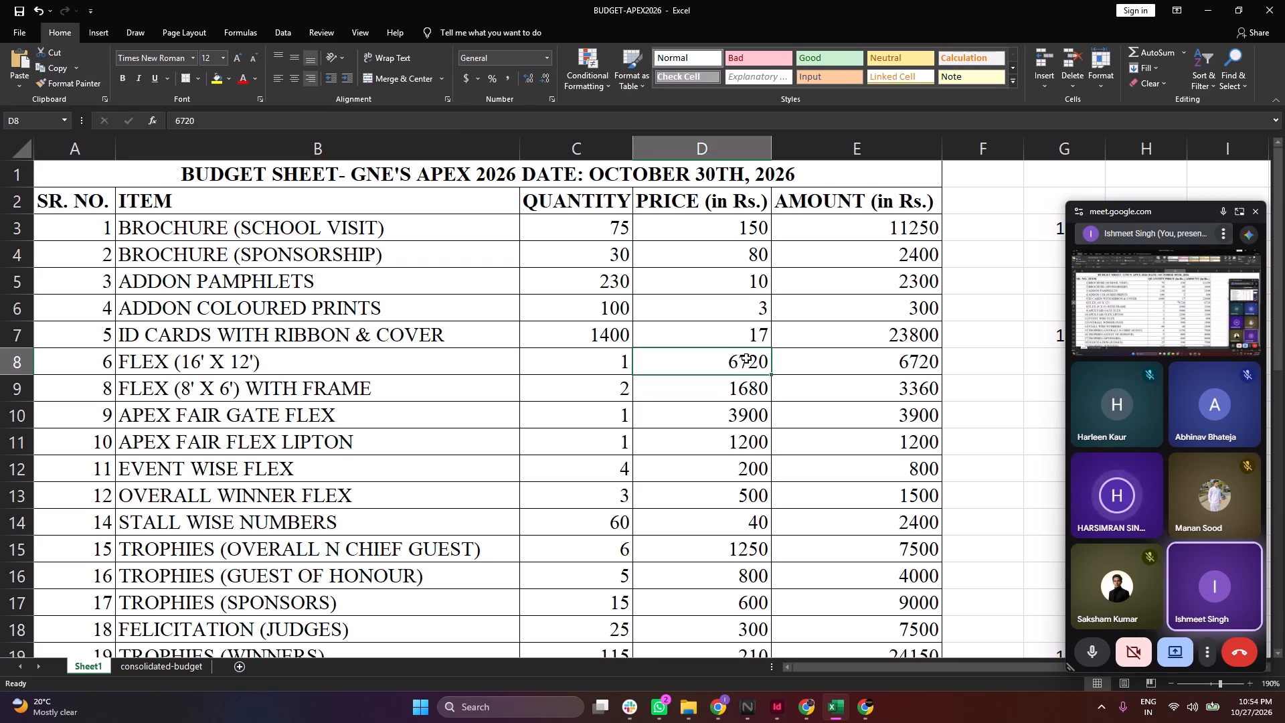
pyautogui.doubleClick(753, 360)
pyautogui.doubleClick(753, 360)
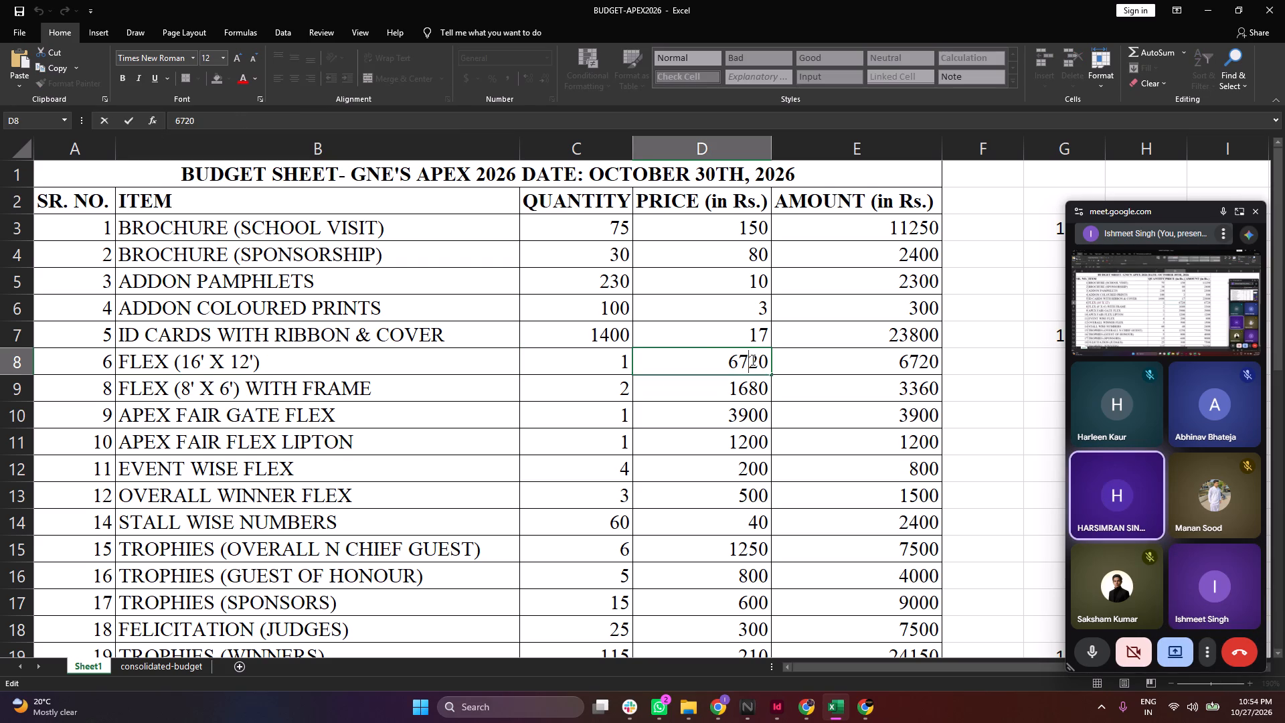
pyautogui.write('5000')
pyautogui.press('Return')
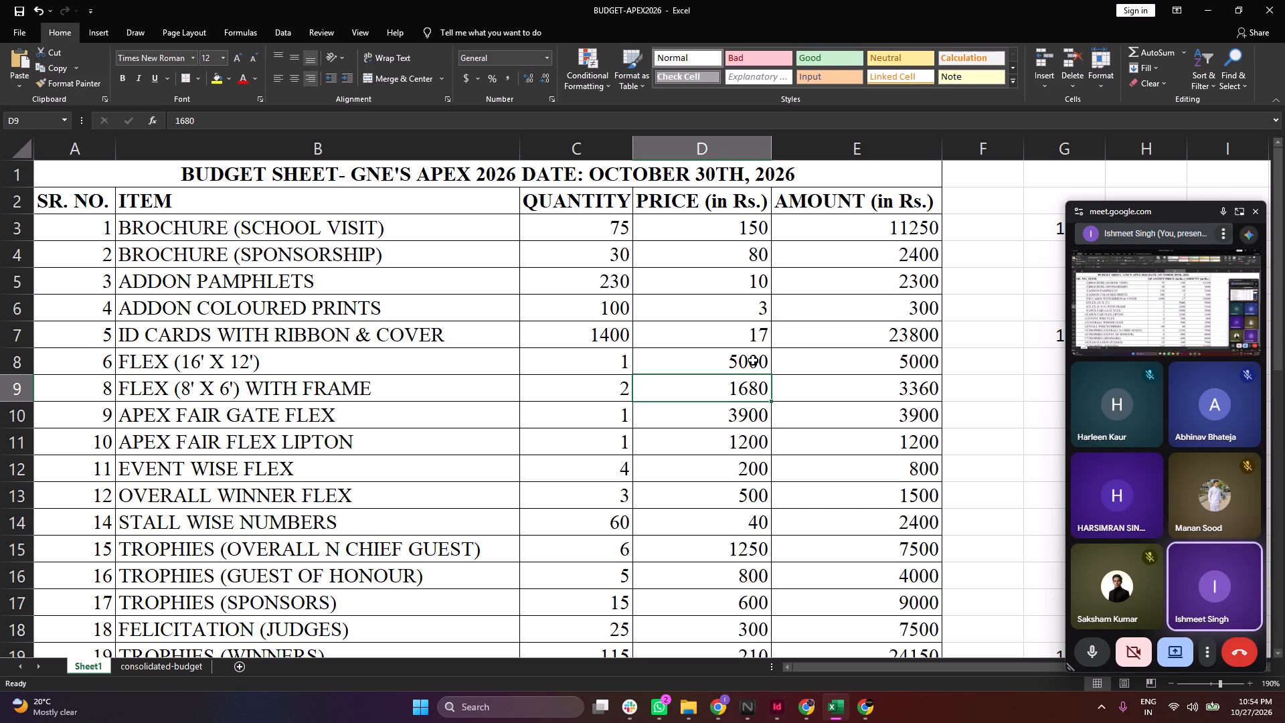
# Set the quantity of EVENT WISE FLEX to 3.
pyautogui.press('Down')
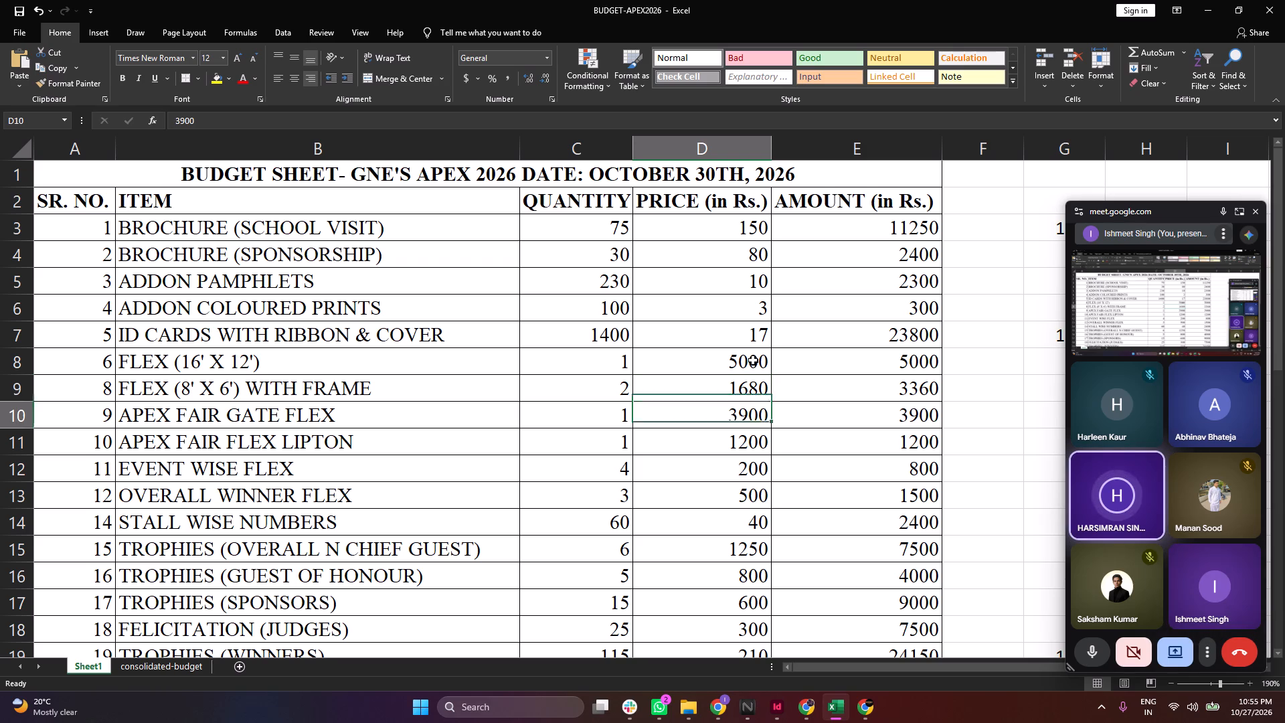
pyautogui.press('Down')
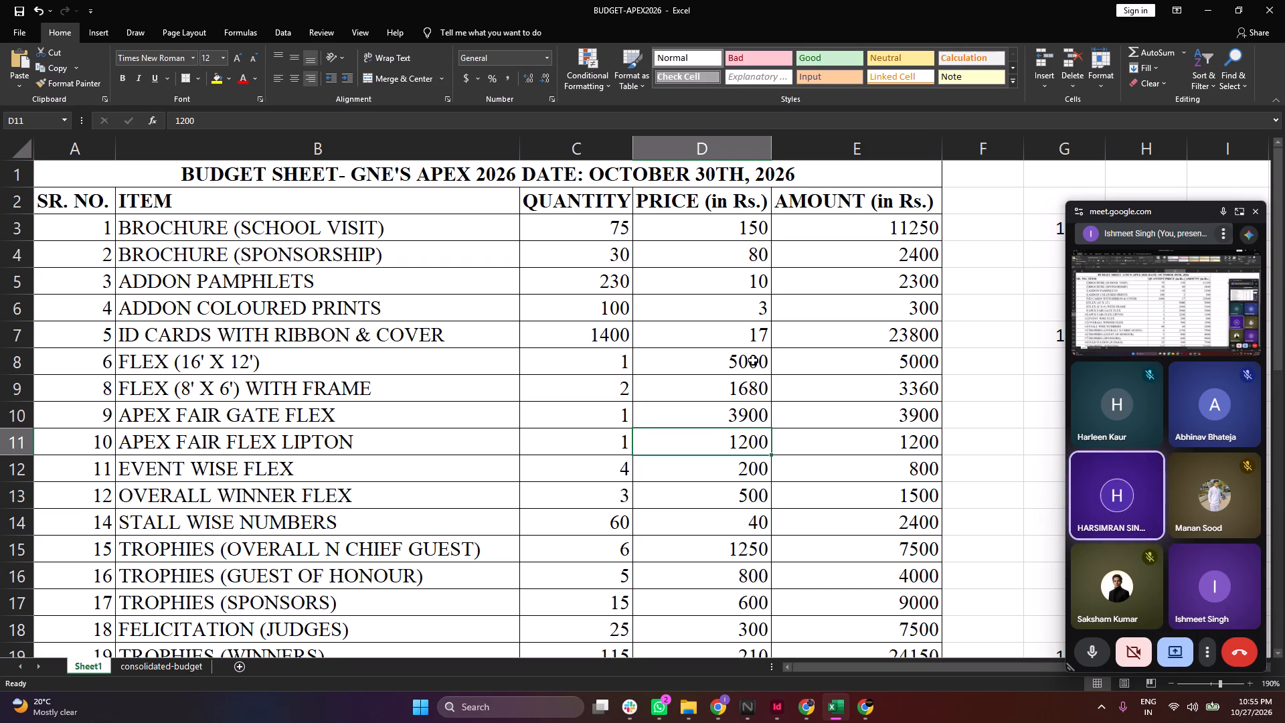
pyautogui.press('Down')
pyautogui.press('Left')
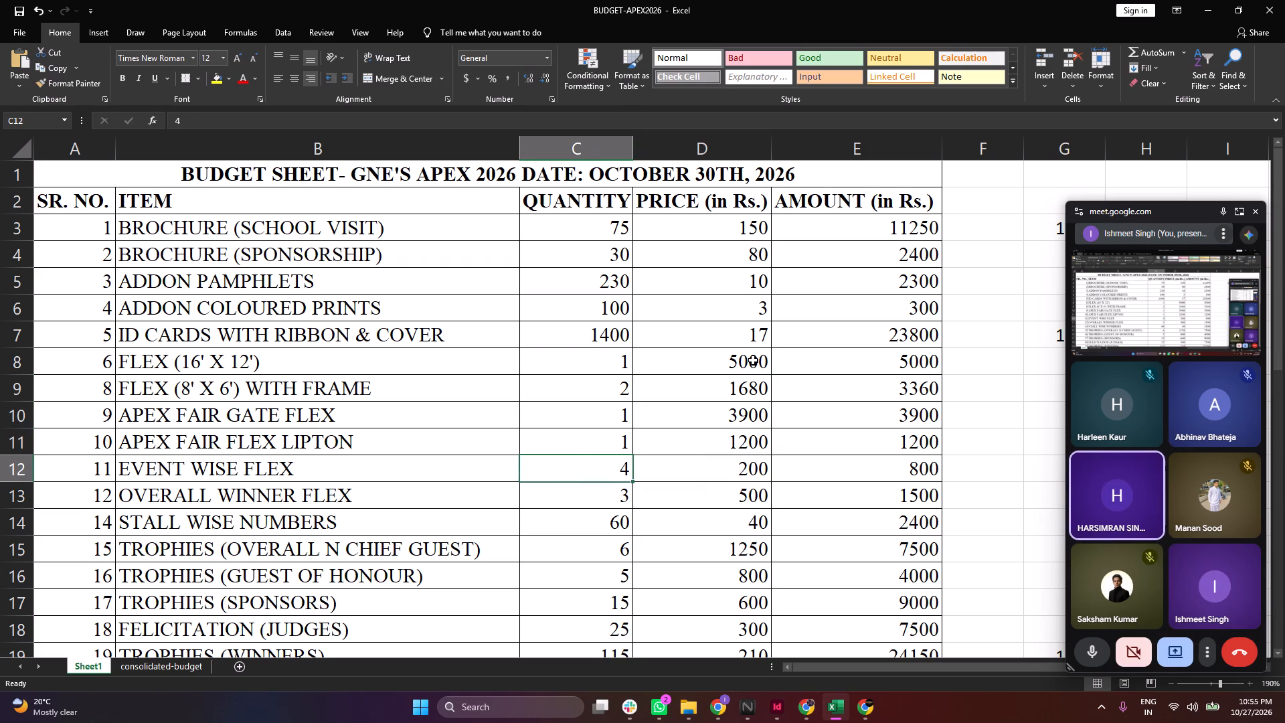
pyautogui.press('3')
pyautogui.press('Right')
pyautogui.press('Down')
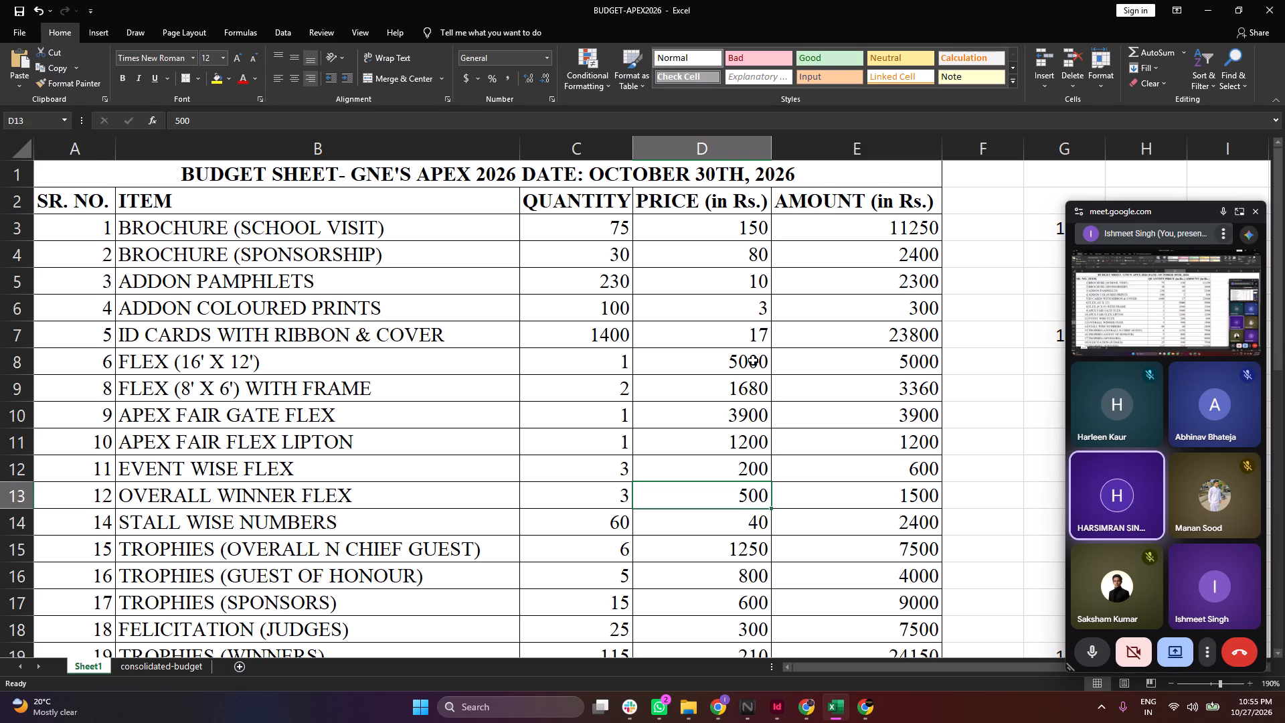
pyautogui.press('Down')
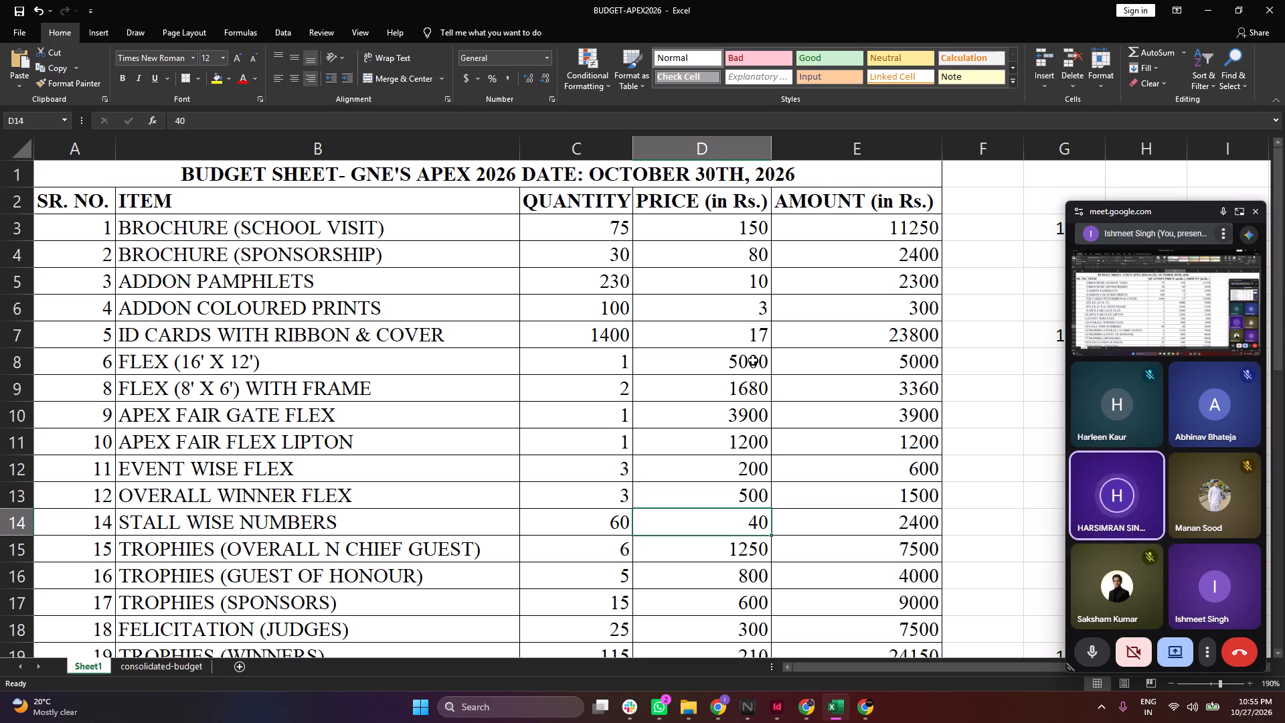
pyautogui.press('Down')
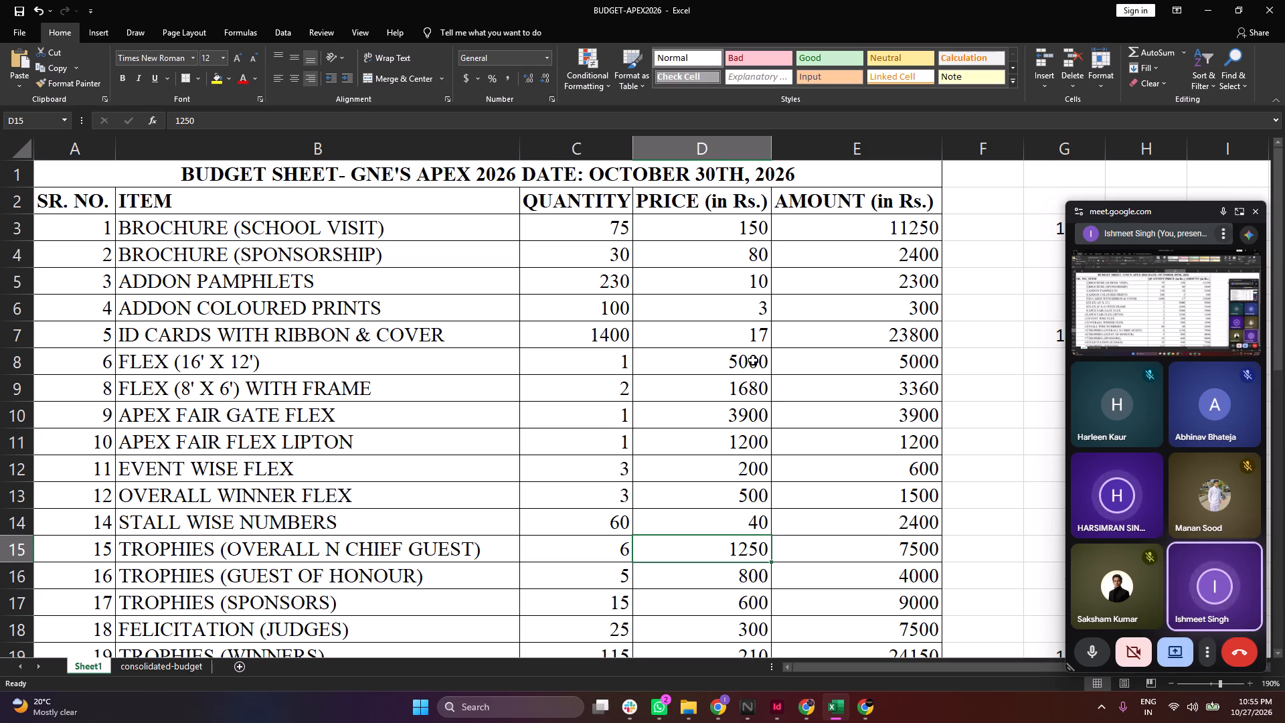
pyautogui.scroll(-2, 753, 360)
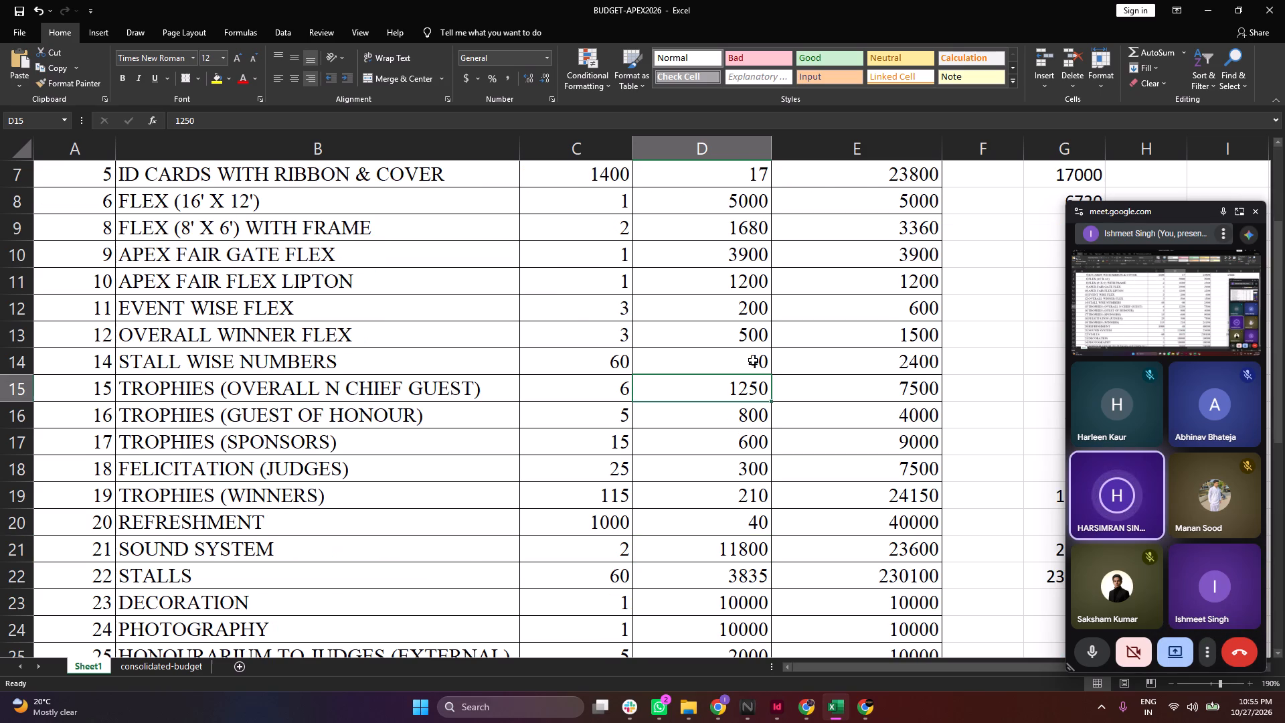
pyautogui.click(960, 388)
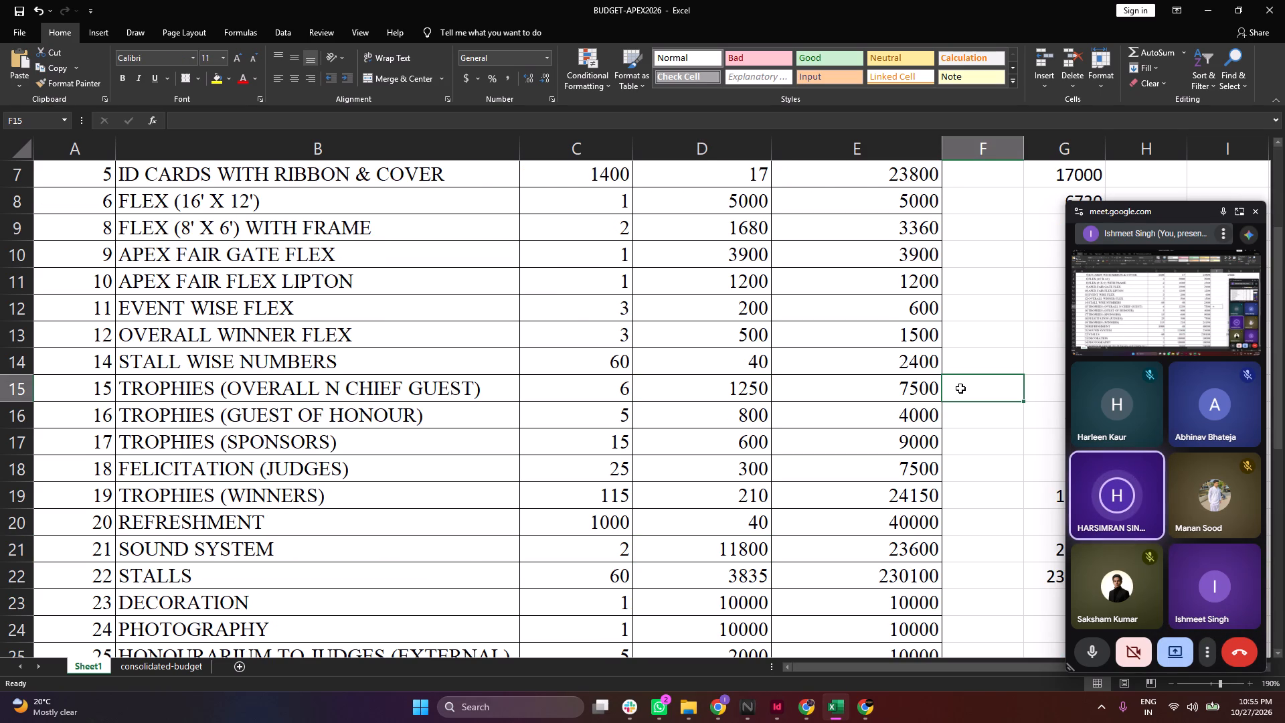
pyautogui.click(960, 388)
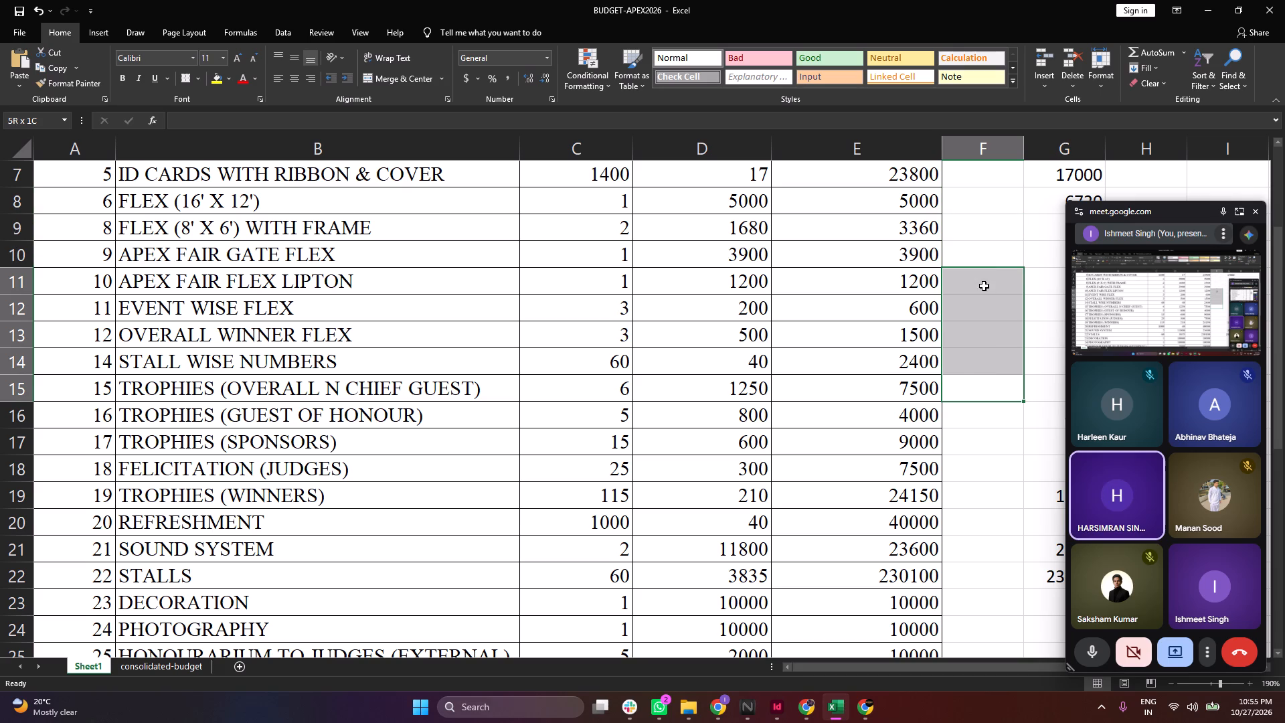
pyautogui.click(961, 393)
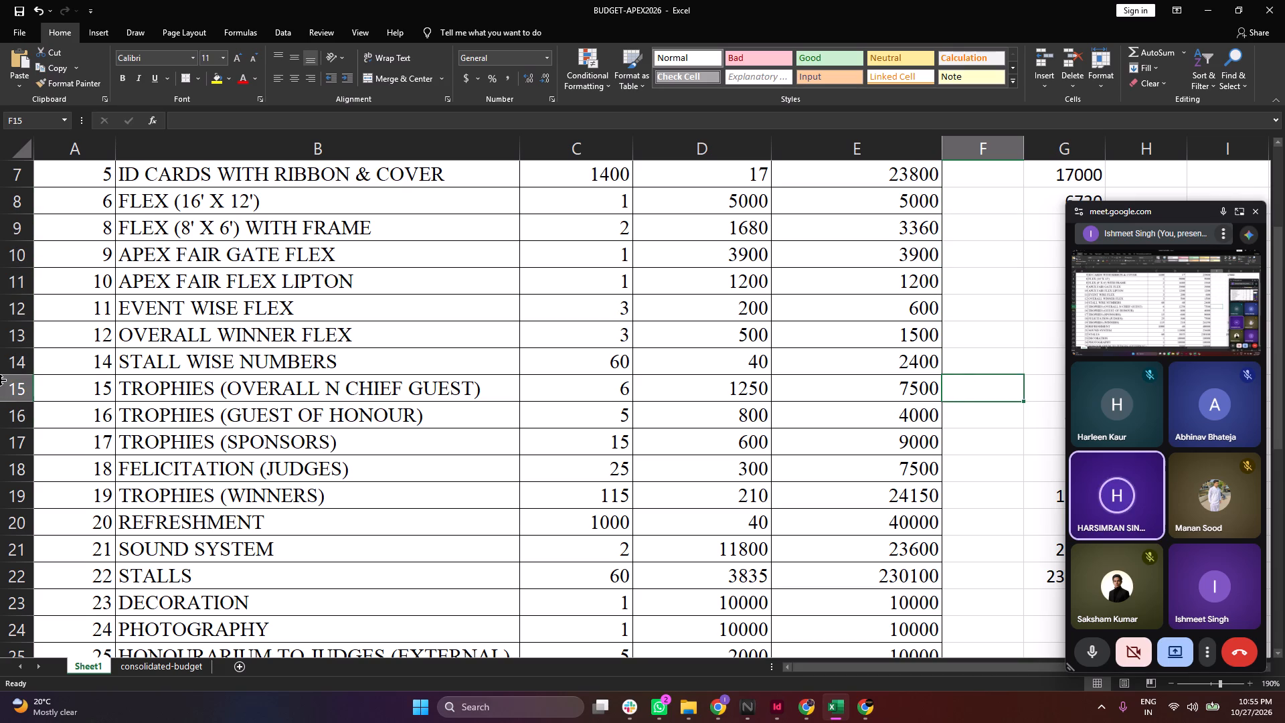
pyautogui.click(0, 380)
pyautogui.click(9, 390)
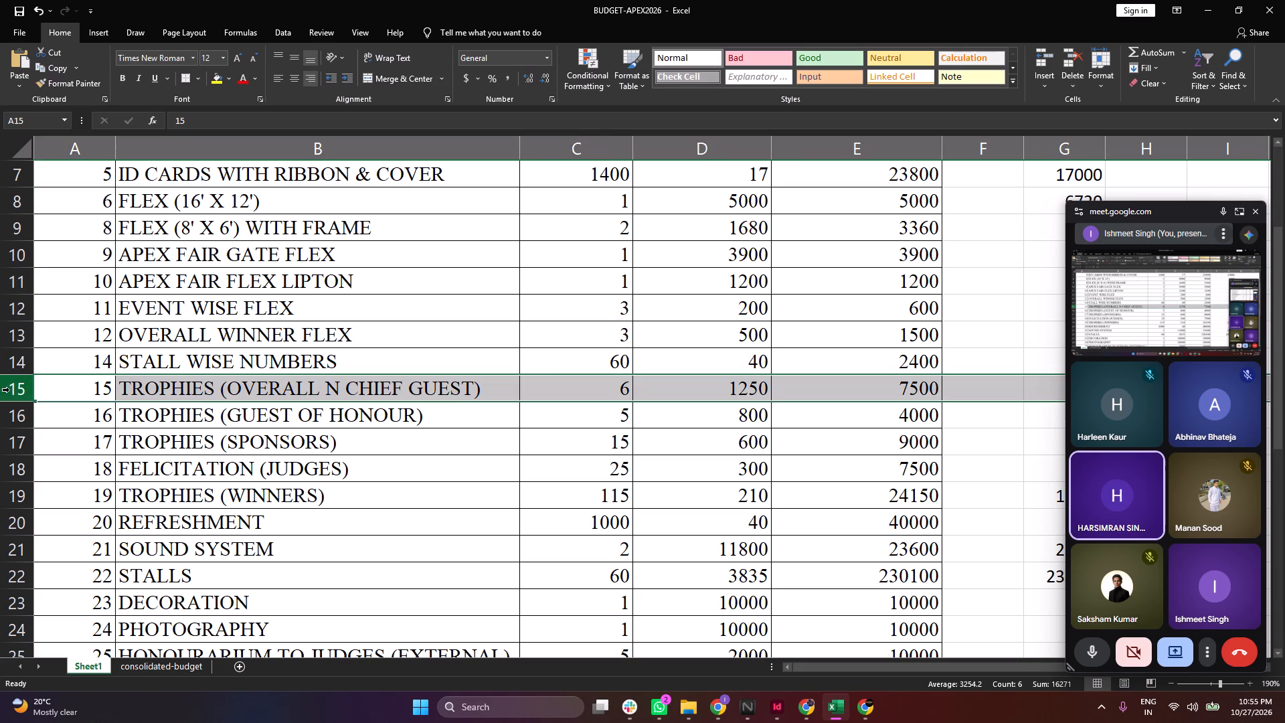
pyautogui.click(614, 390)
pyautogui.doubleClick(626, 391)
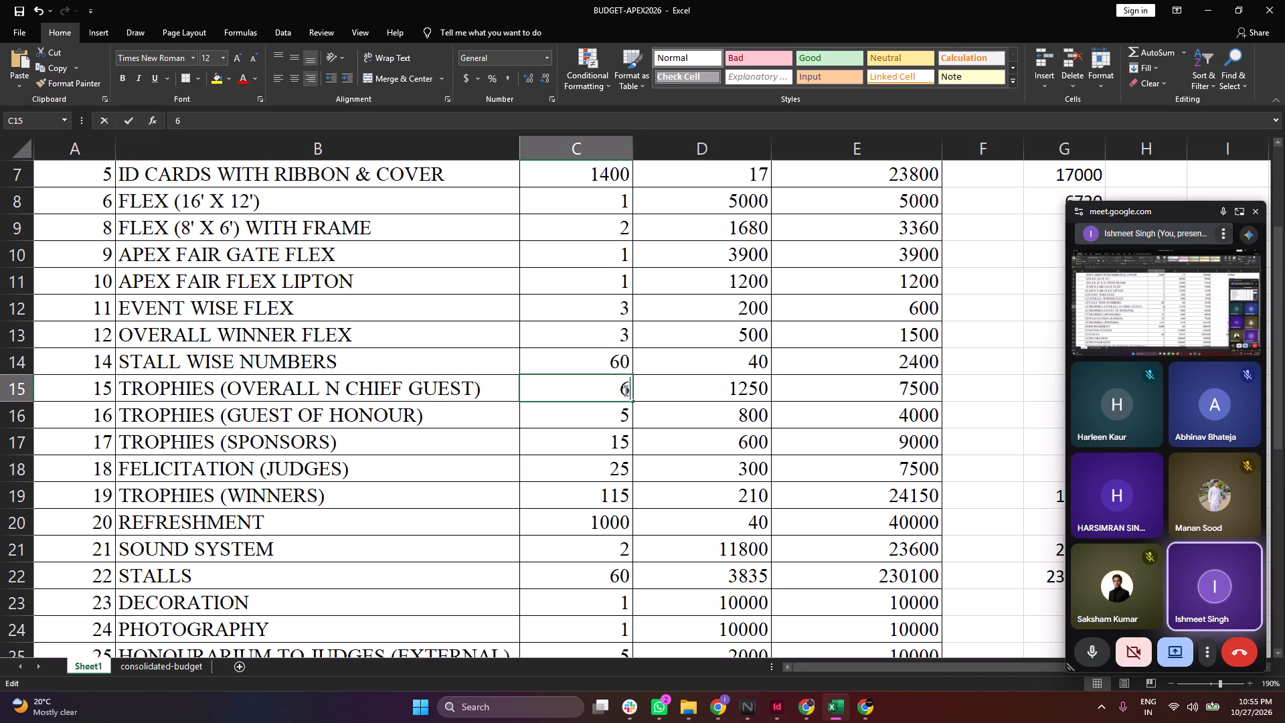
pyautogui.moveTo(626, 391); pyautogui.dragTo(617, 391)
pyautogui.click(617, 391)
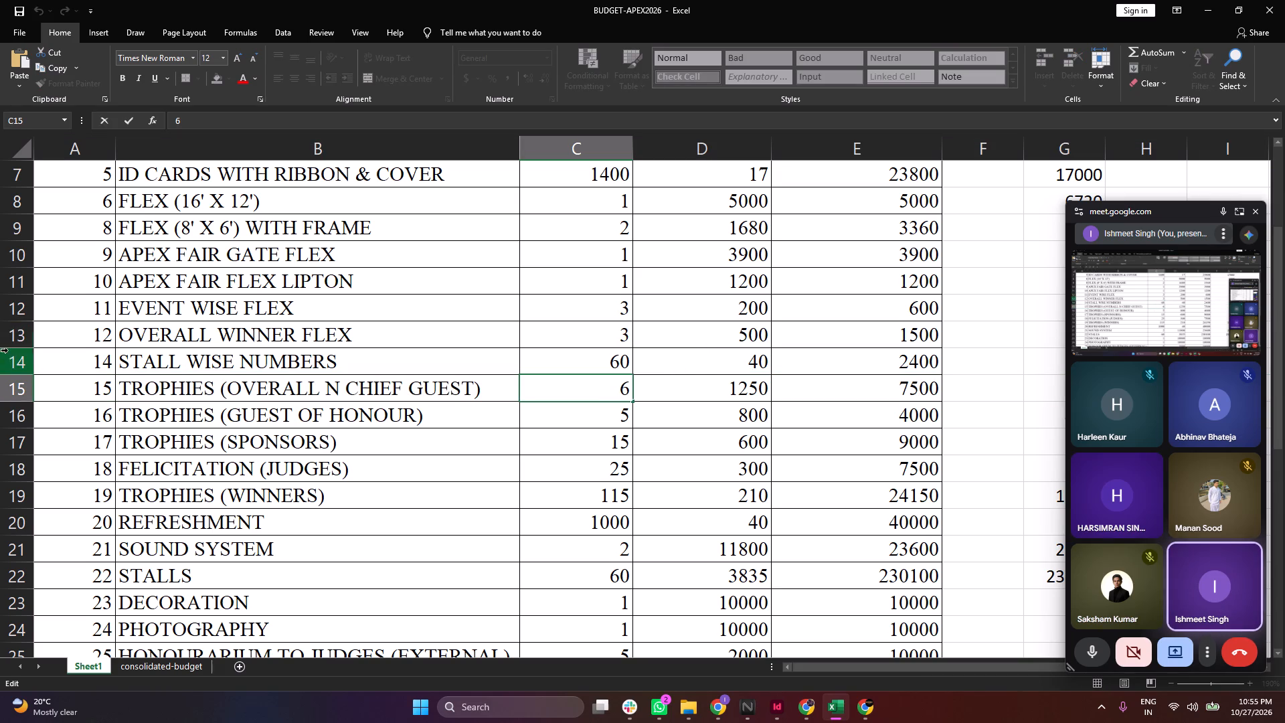
# Insert two blank rows between STALL WISE NUMBERS and TROPHIES (OVERALL N CHIEF GUEST).
pyautogui.click(13, 386)
pyautogui.rightClick(13, 386)
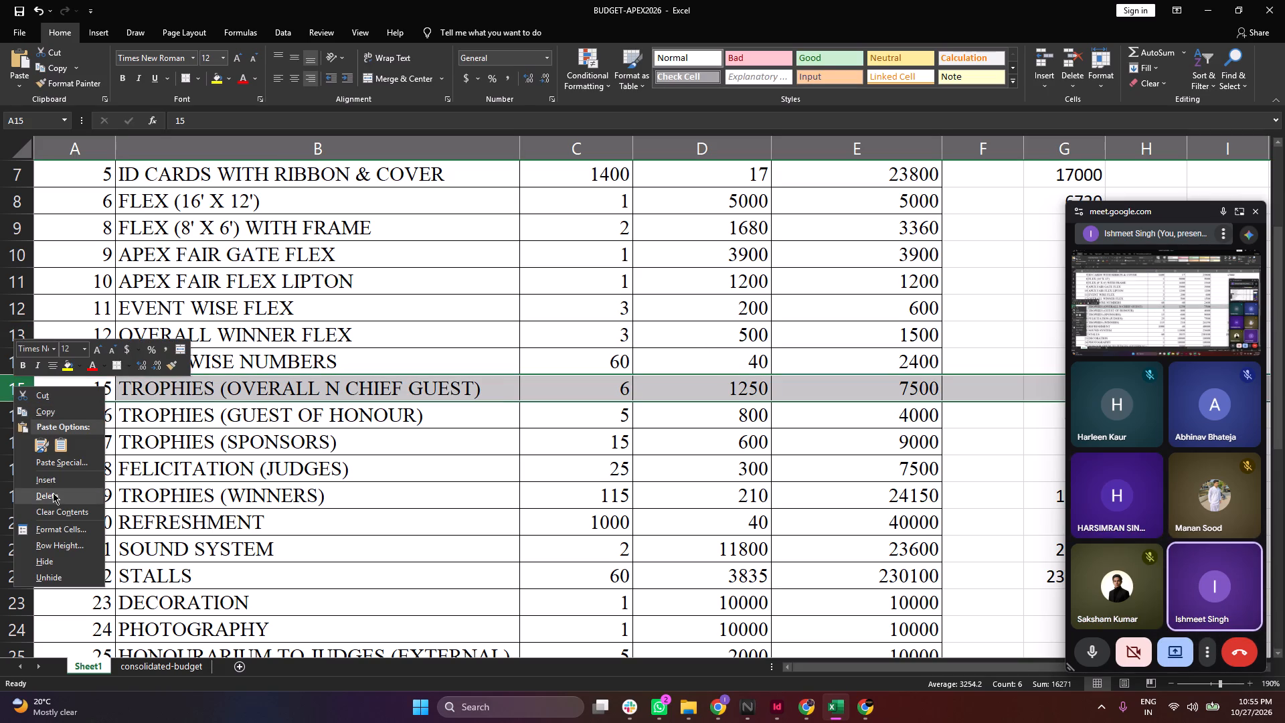
pyautogui.click(49, 474)
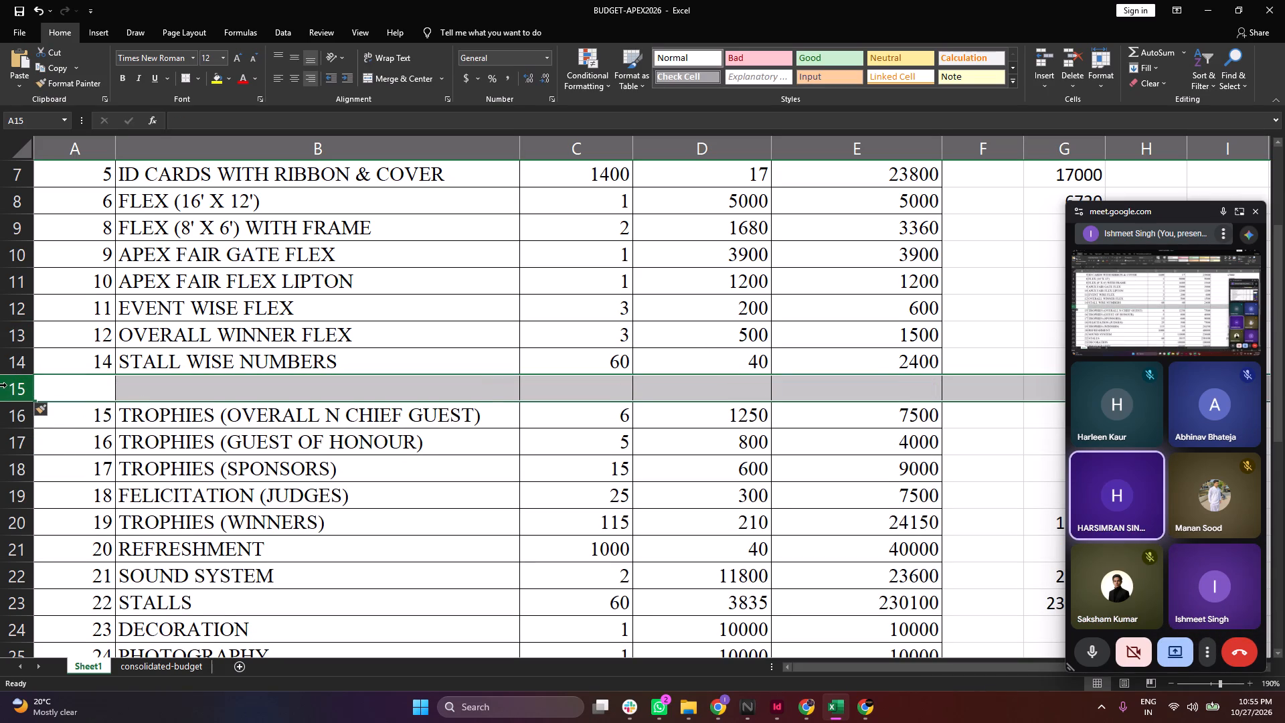
pyautogui.click(7, 385)
pyautogui.rightClick(7, 385)
pyautogui.click(55, 481)
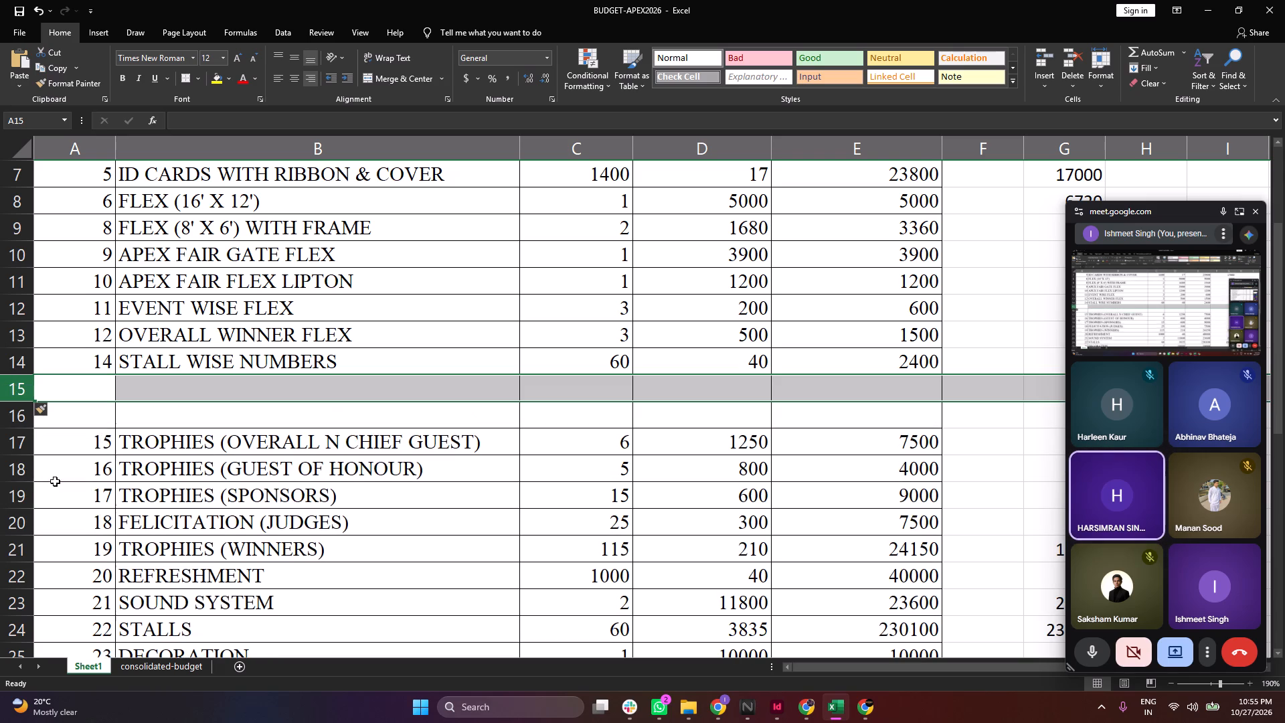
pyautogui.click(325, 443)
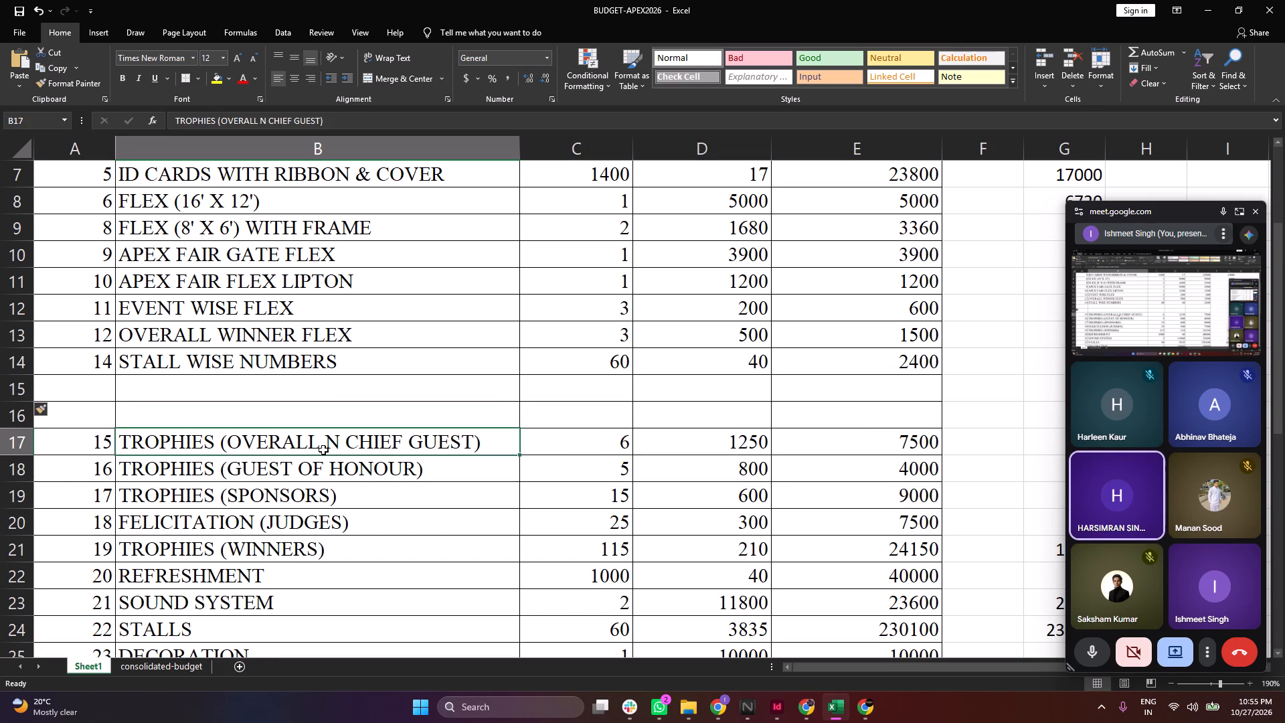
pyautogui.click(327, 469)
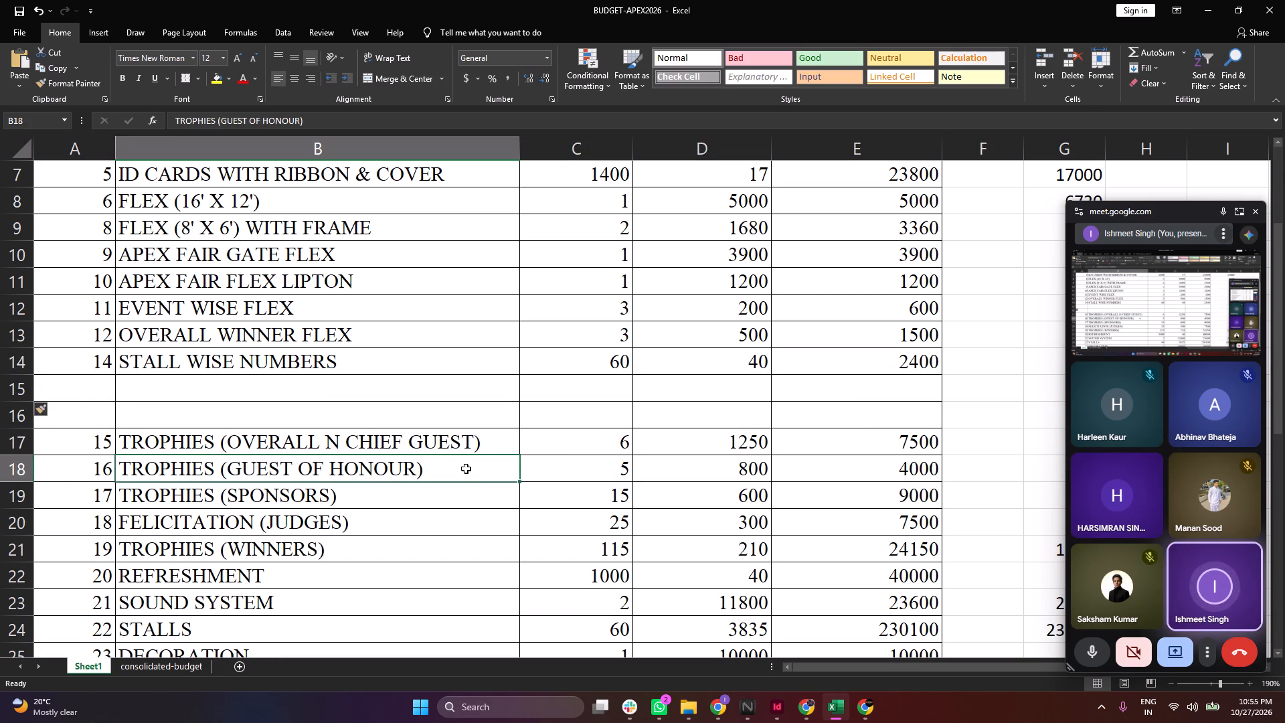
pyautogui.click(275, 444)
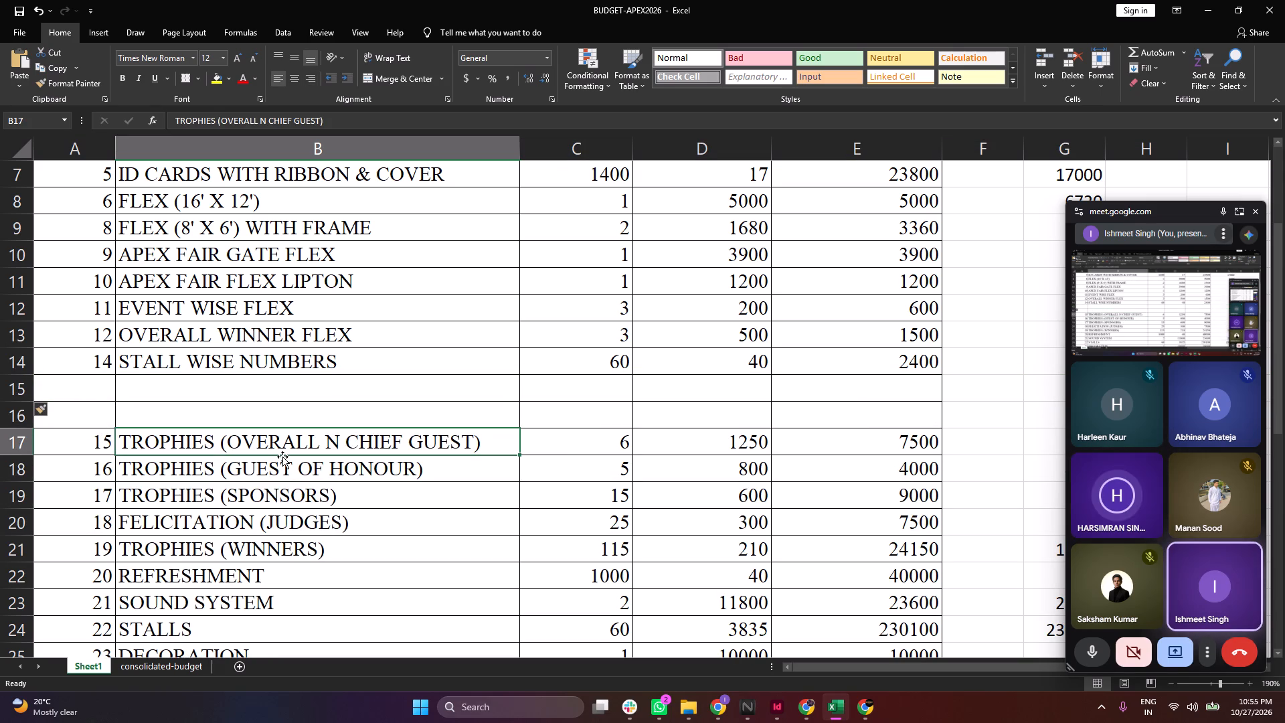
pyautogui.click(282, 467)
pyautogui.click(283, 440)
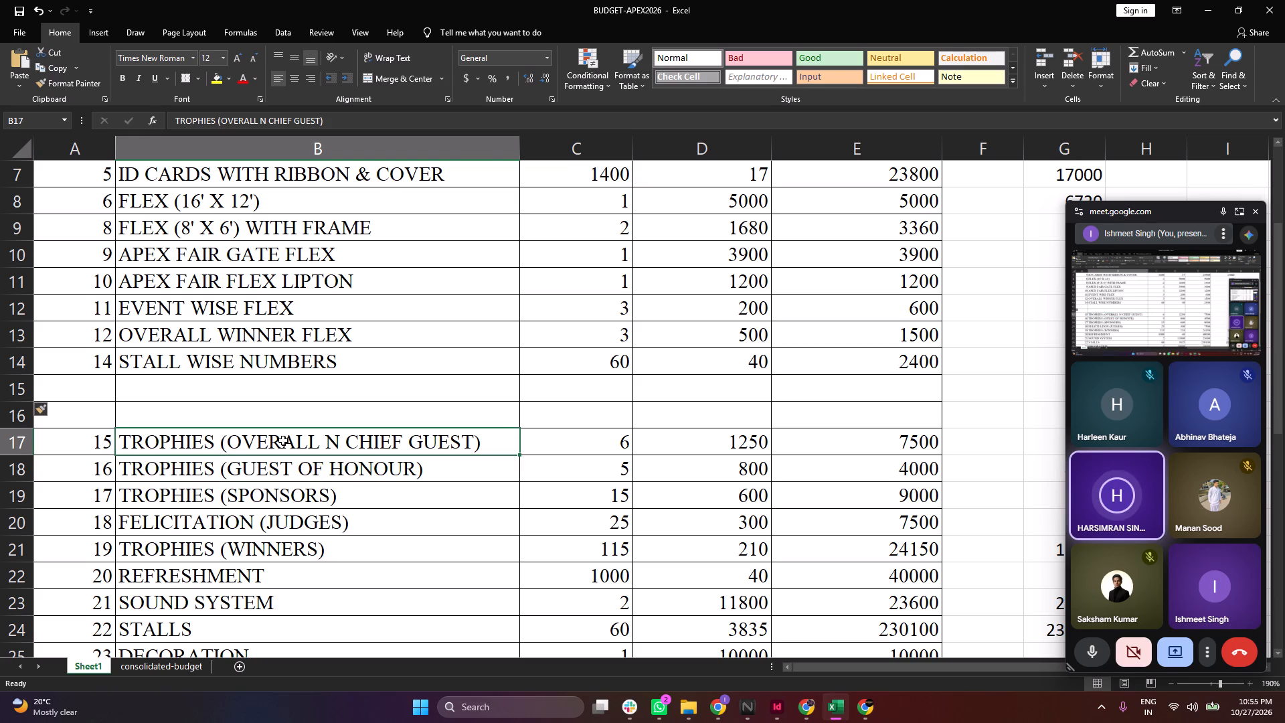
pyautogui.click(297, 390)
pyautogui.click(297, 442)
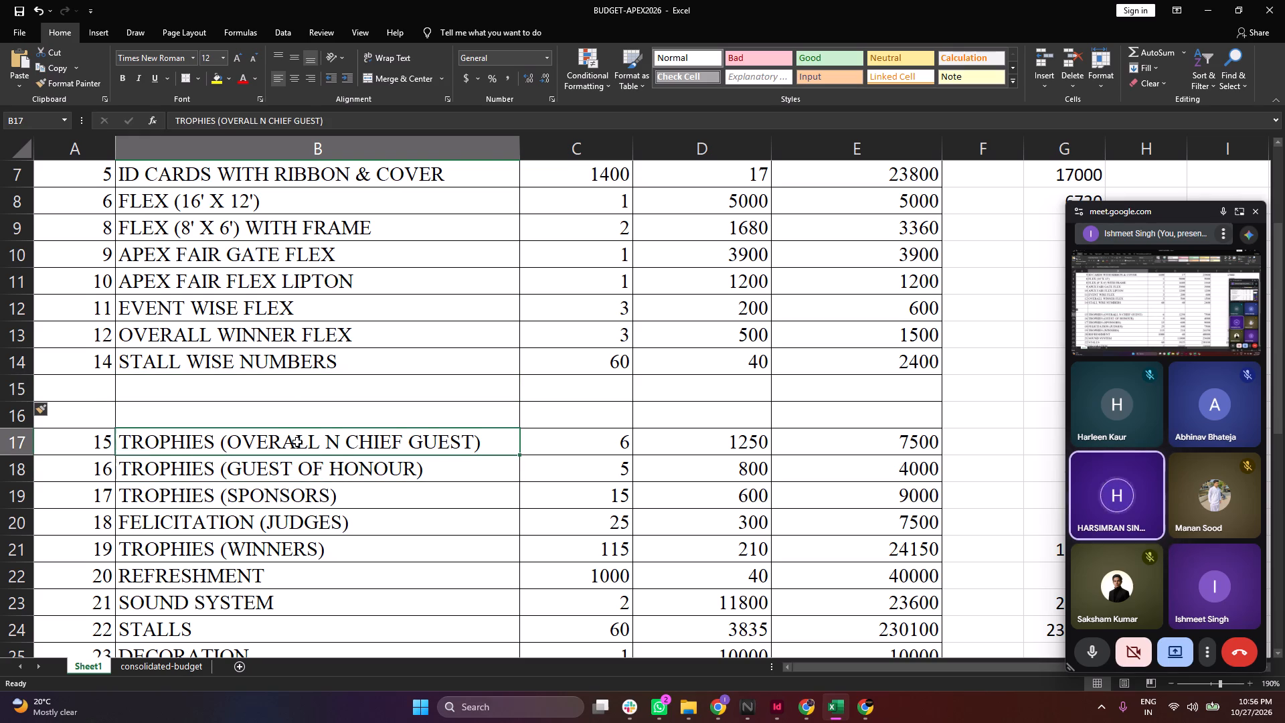
# Copy the TROPHIES (OVERALL N CHIEF GUEST) name into the first blank row and shorten the copy to TROPHIES (CHIEF GUEST).
pyautogui.hotkey('ctrl', 'c')
pyautogui.click(303, 394)
pyautogui.hotkey('ctrl', 'v')
pyautogui.doubleClick(388, 394)
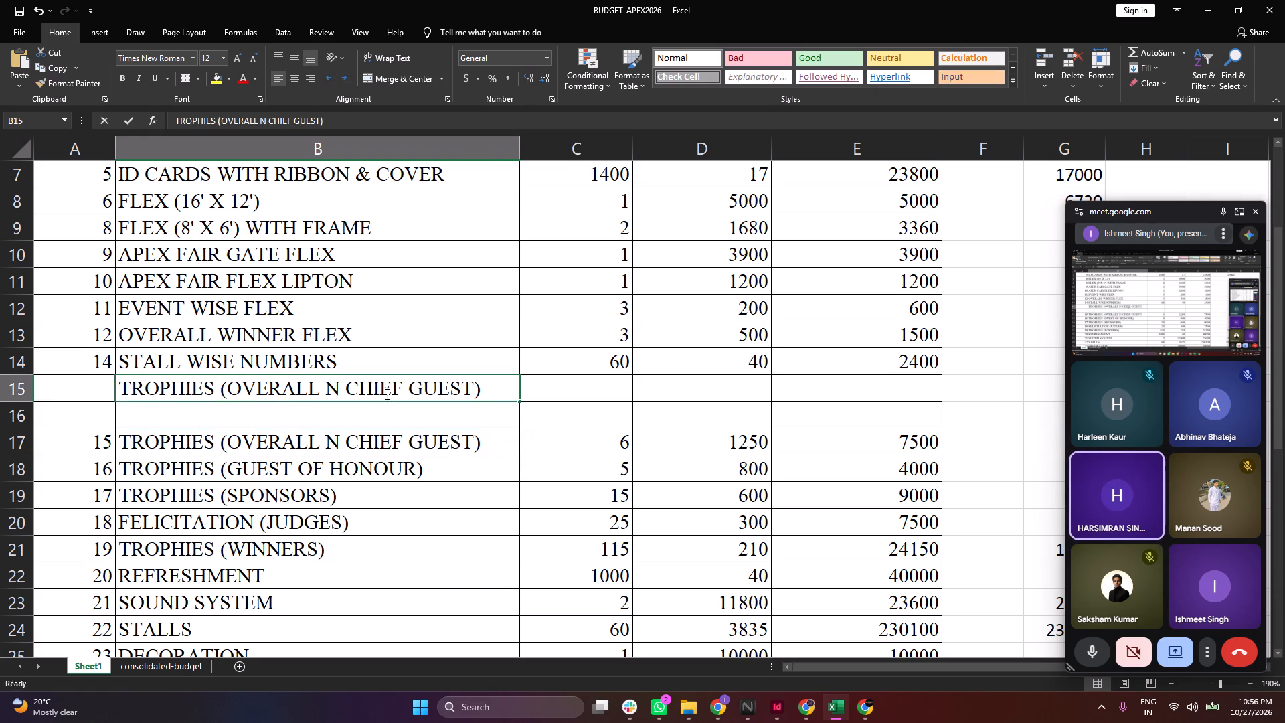
pyautogui.moveTo(347, 382); pyautogui.dragTo(232, 374)
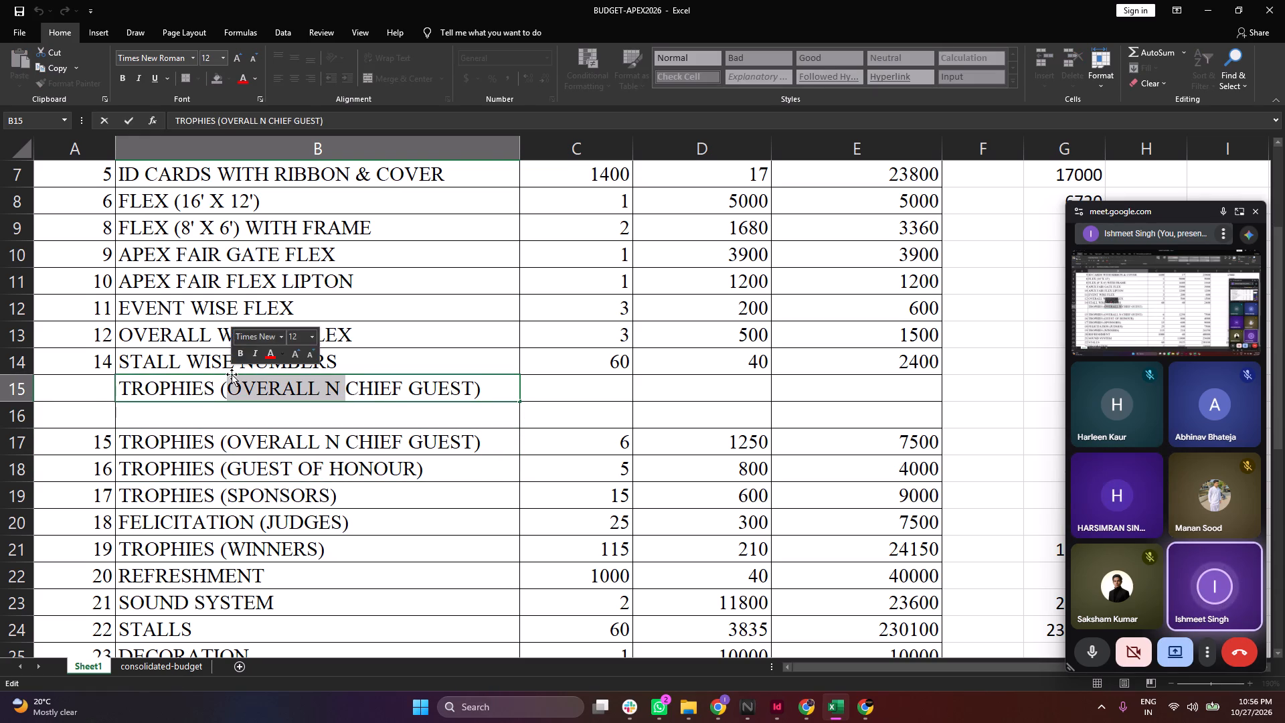
pyautogui.press('BackSpace')
# Enter quantity 1 and price 2700 for the new trophies item in row 15.
pyautogui.click(595, 394)
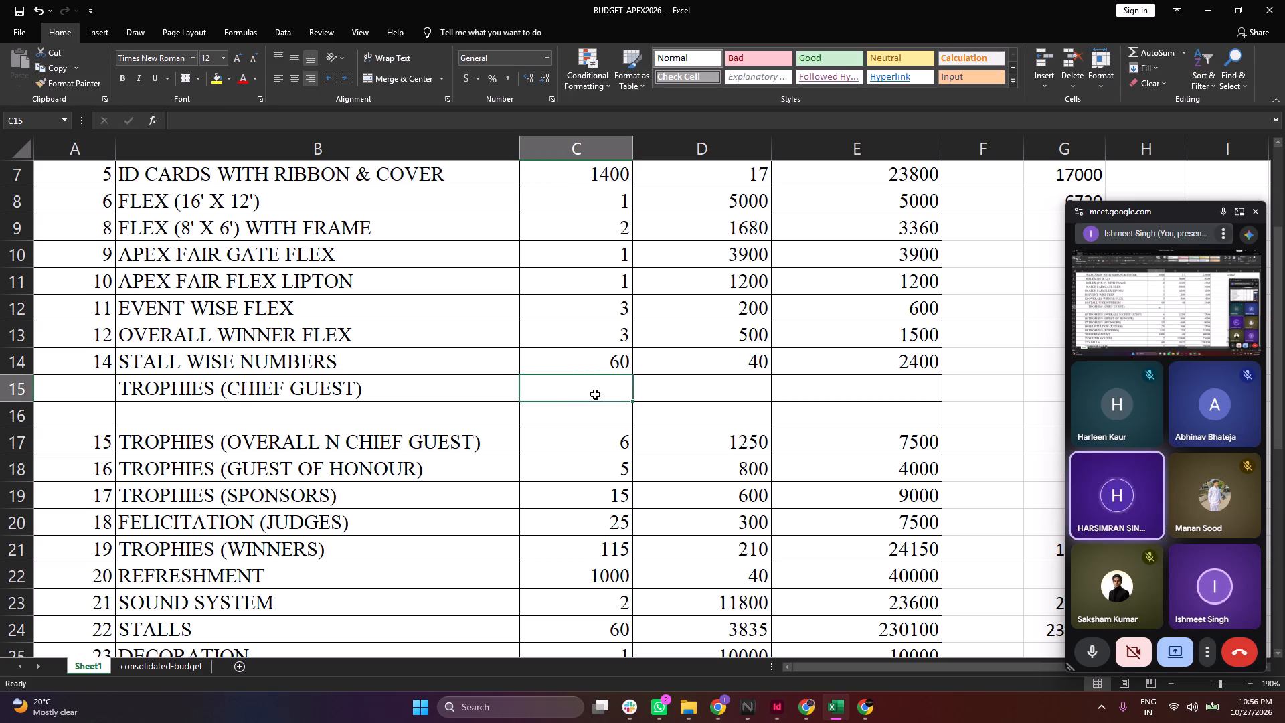
pyautogui.press('1')
pyautogui.click(667, 399)
pyautogui.write('2700')
pyautogui.press('Right')
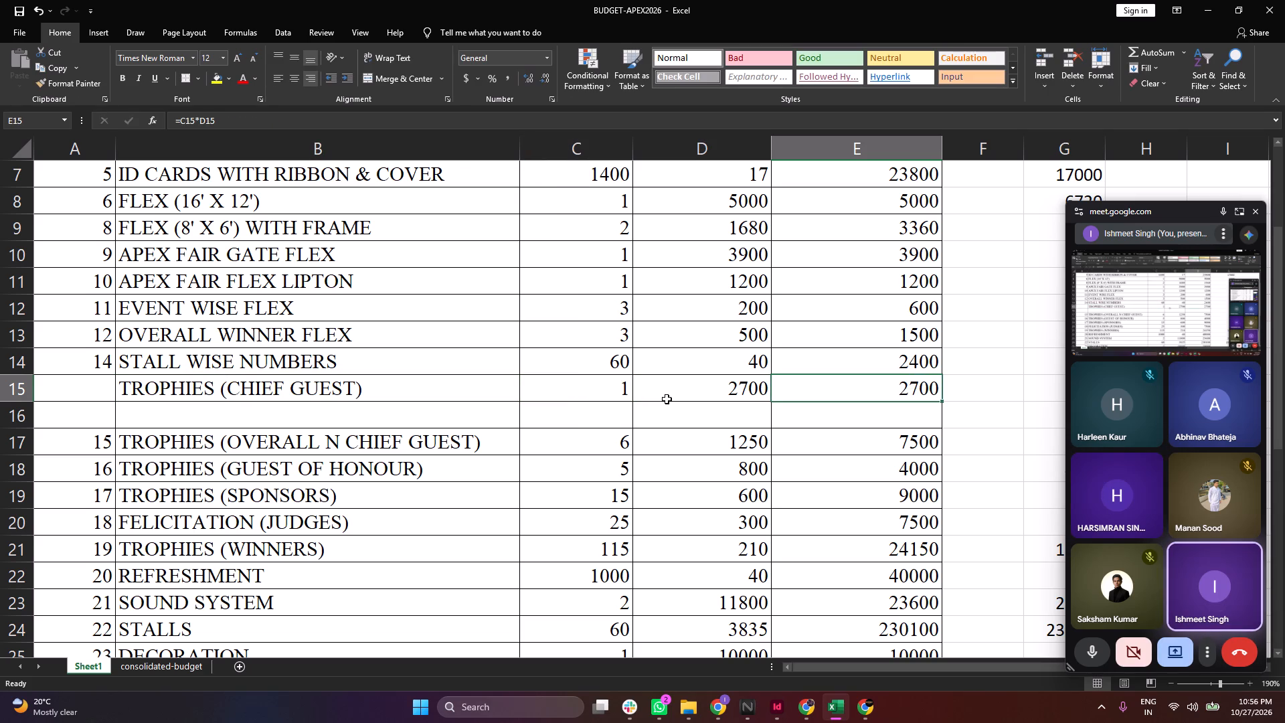
# Rename the new row 15 item as TROPHIES (OVERALL), reusing the word OVERALL from the original trophies item.
pyautogui.click(218, 413)
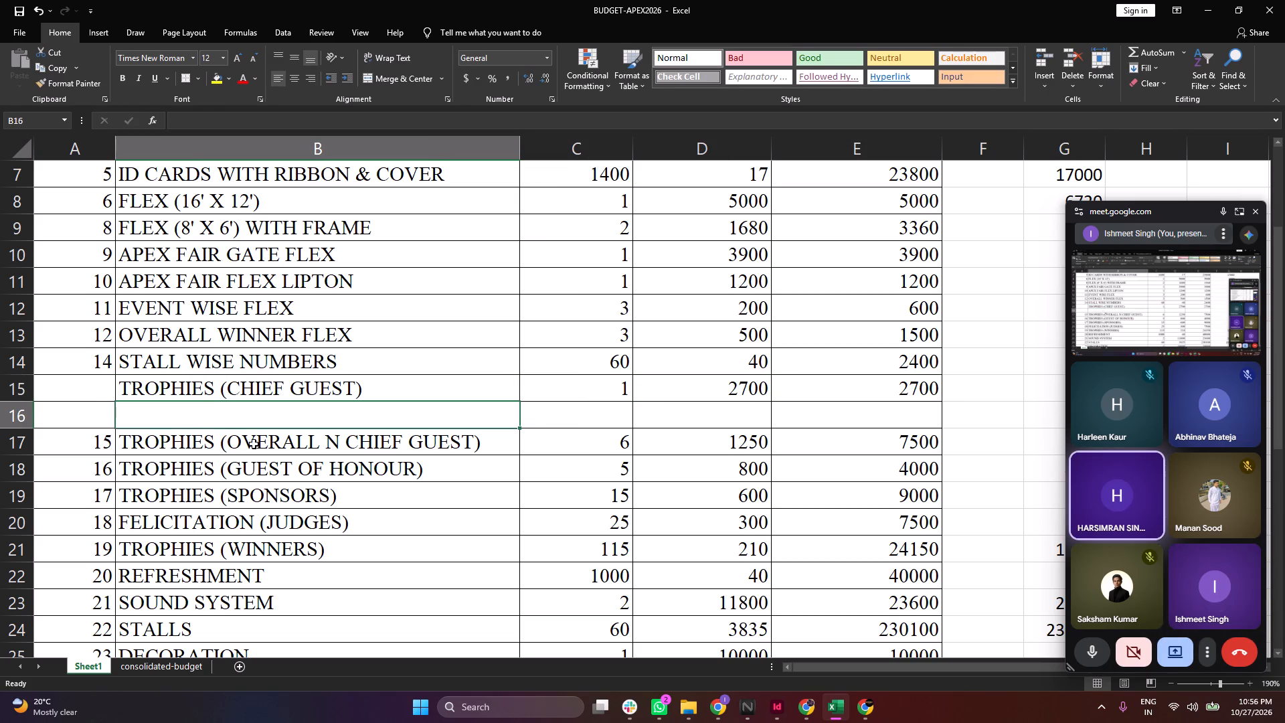
pyautogui.click(256, 445)
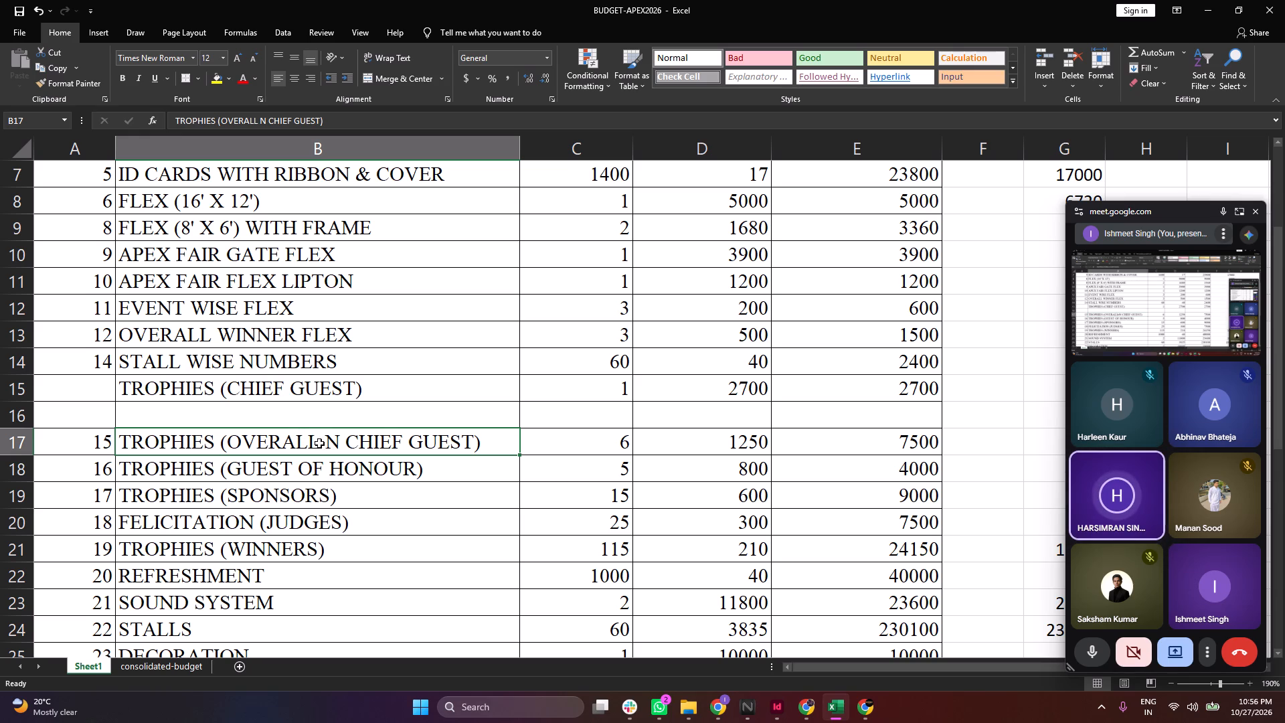
pyautogui.click(325, 396)
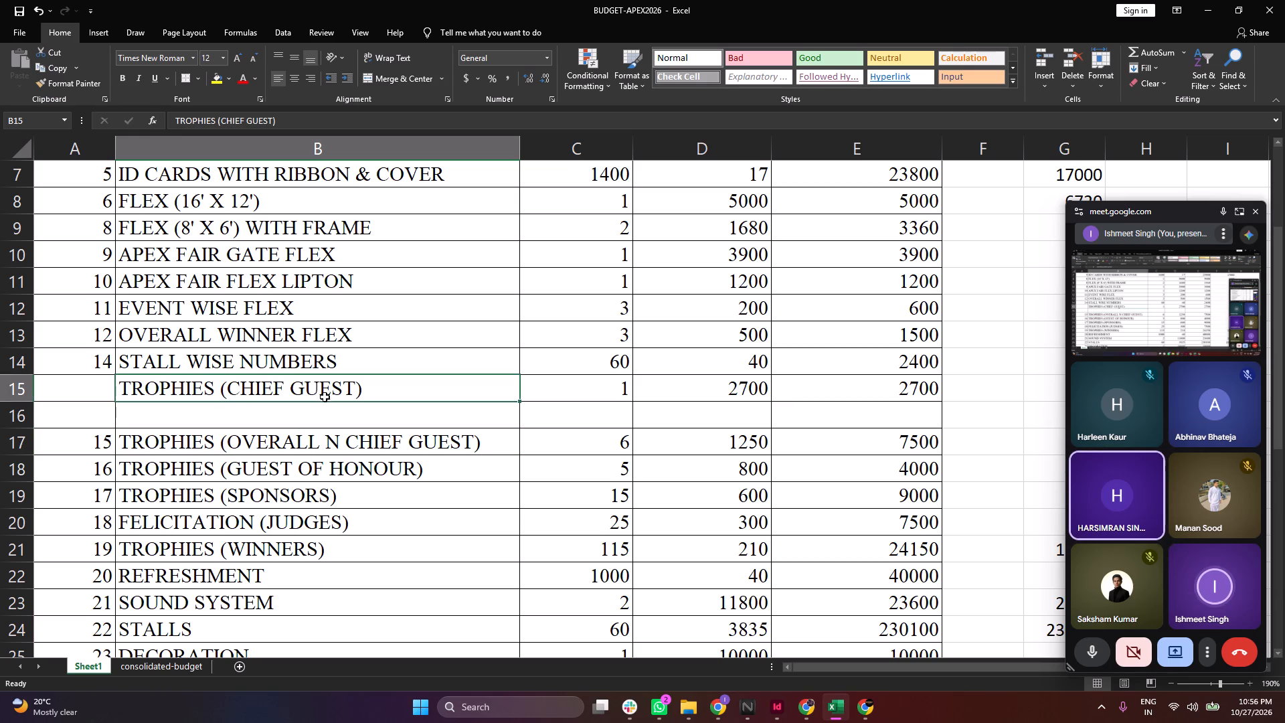
pyautogui.doubleClick(320, 440)
pyautogui.moveTo(320, 440); pyautogui.dragTo(232, 434)
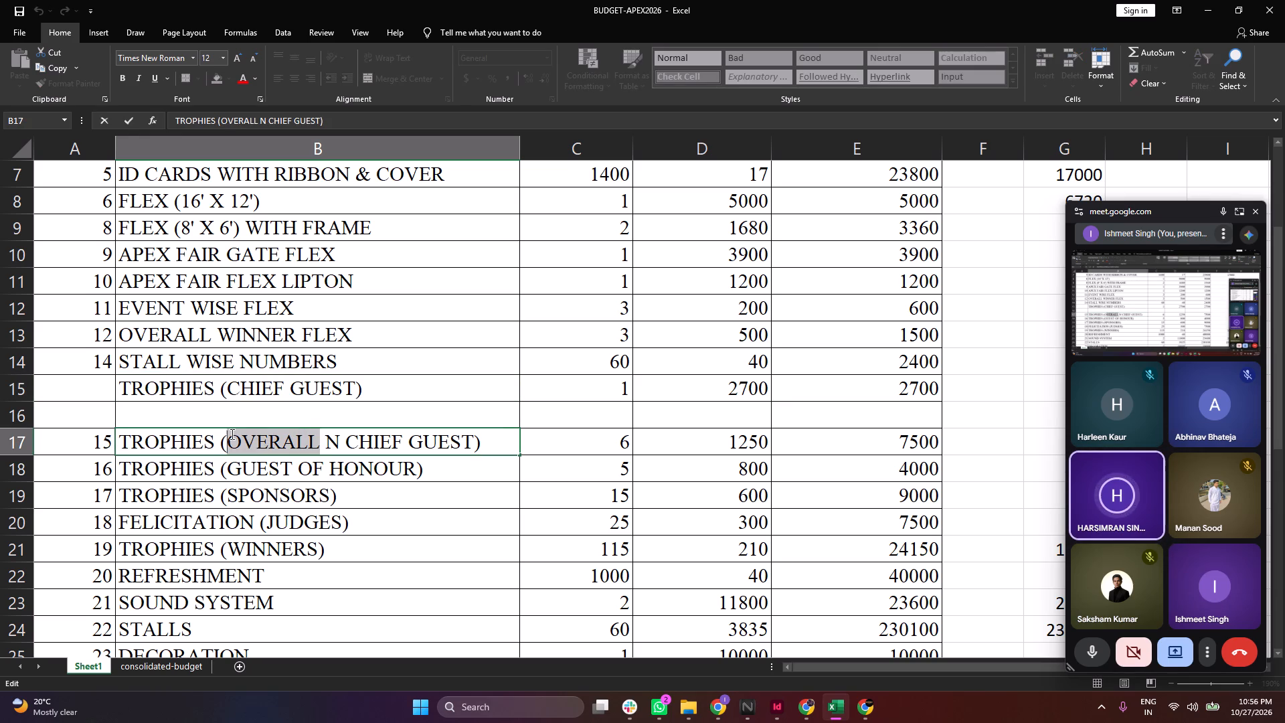
pyautogui.moveTo(232, 434); pyautogui.dragTo(231, 434)
pyautogui.hotkey('ctrl', 'c')
pyautogui.doubleClick(331, 389)
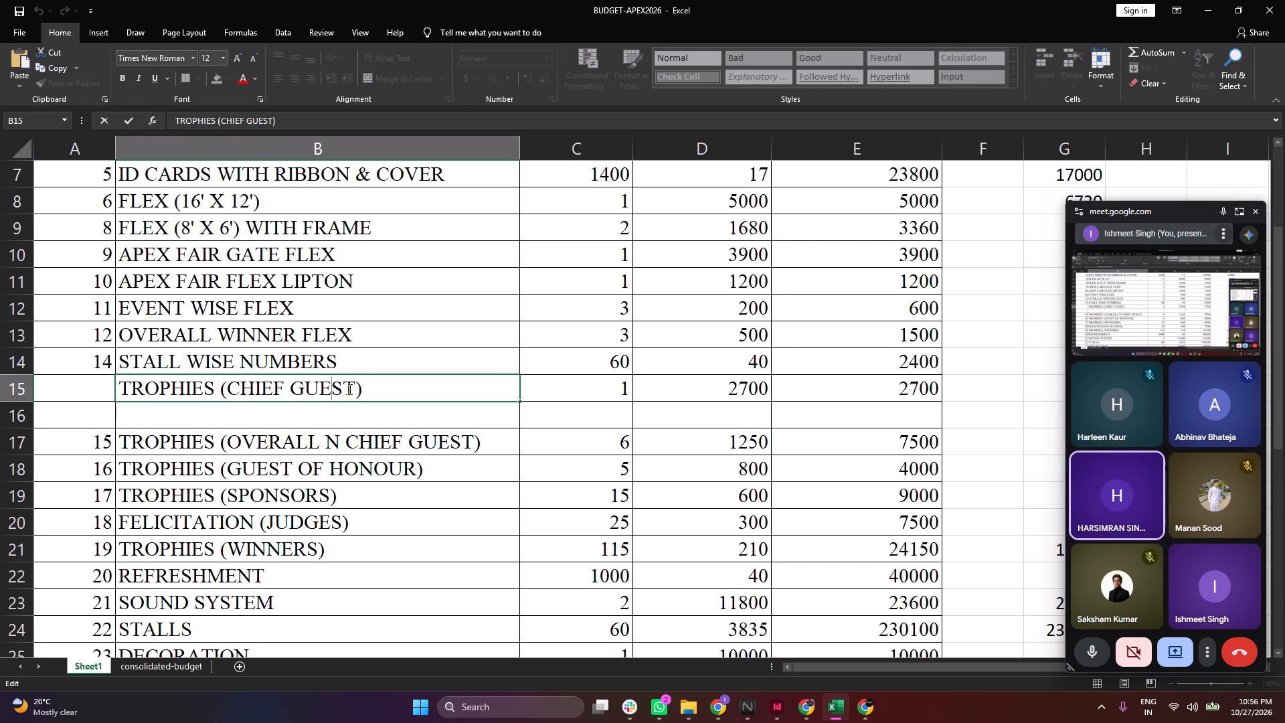
pyautogui.click(349, 390)
pyautogui.moveTo(351, 386); pyautogui.dragTo(236, 390)
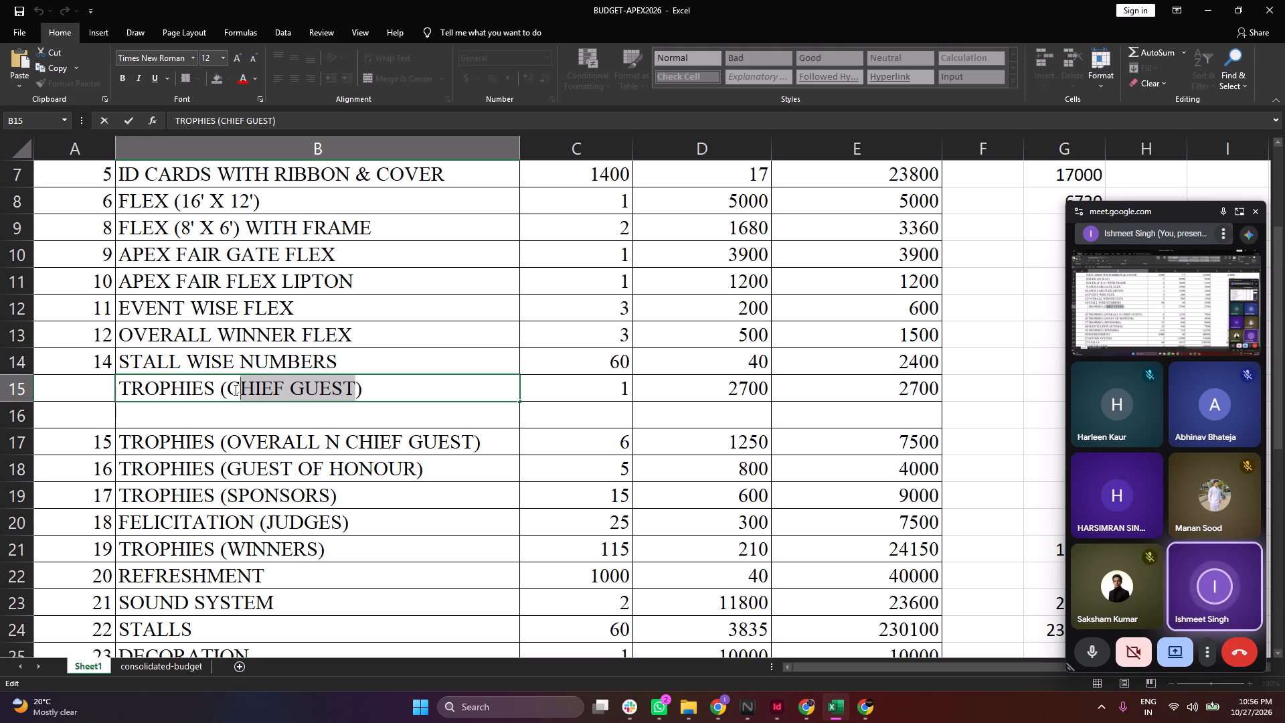
pyautogui.moveTo(236, 390); pyautogui.dragTo(232, 390)
pyautogui.hotkey('ctrl', 'v')
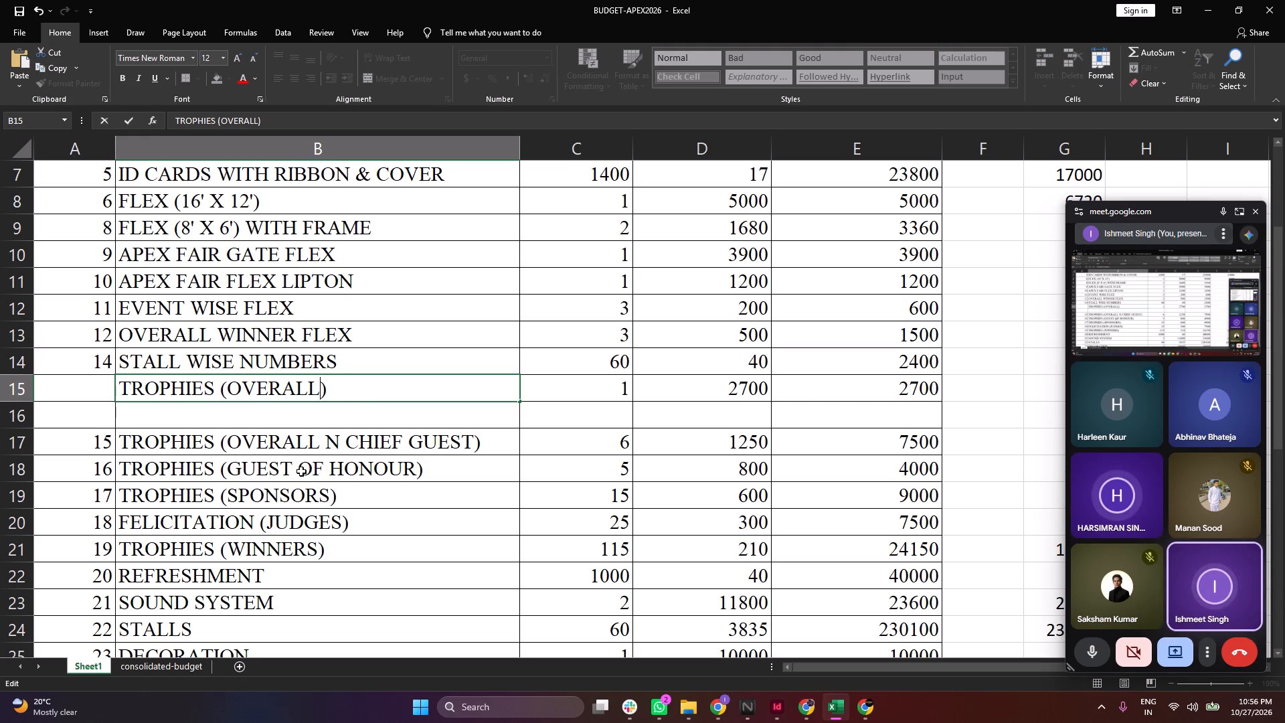
# Remove "OVERALL N" from the original trophies item in row 17, leaving TROPHIES (CHIEF GUEST).
pyautogui.doubleClick(357, 445)
pyautogui.click(351, 439)
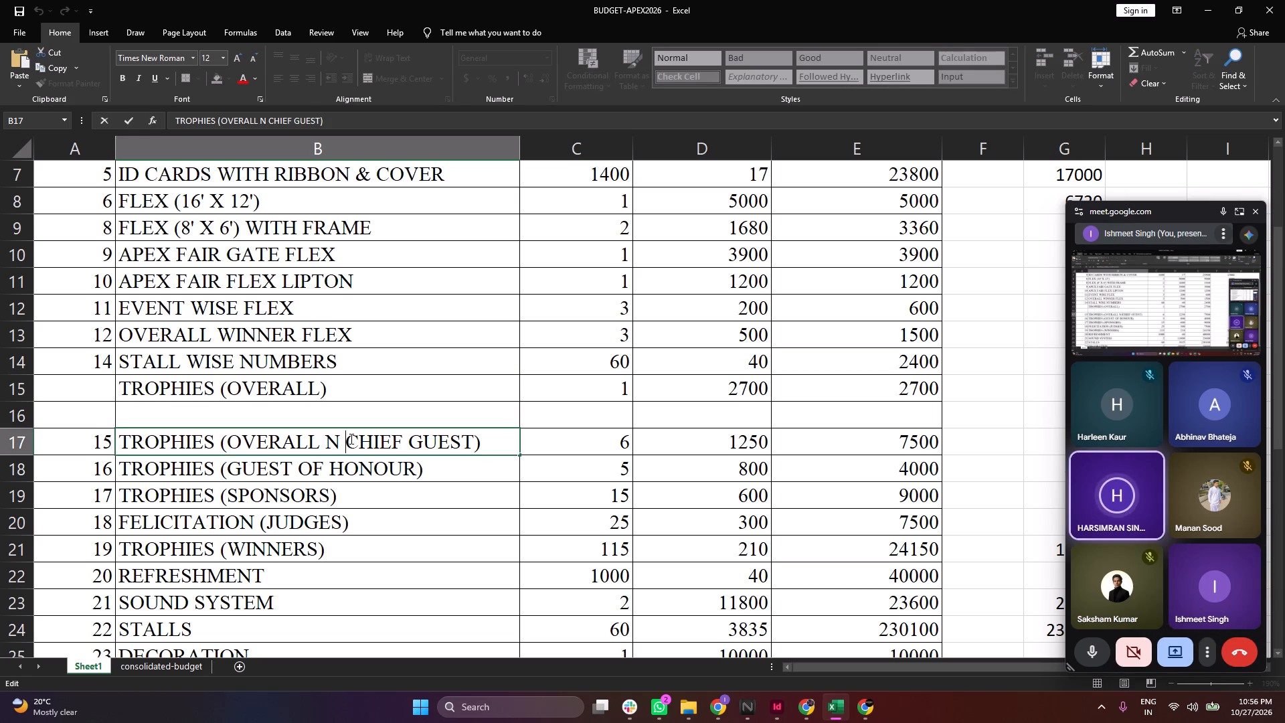
pyautogui.moveTo(349, 439); pyautogui.dragTo(232, 451)
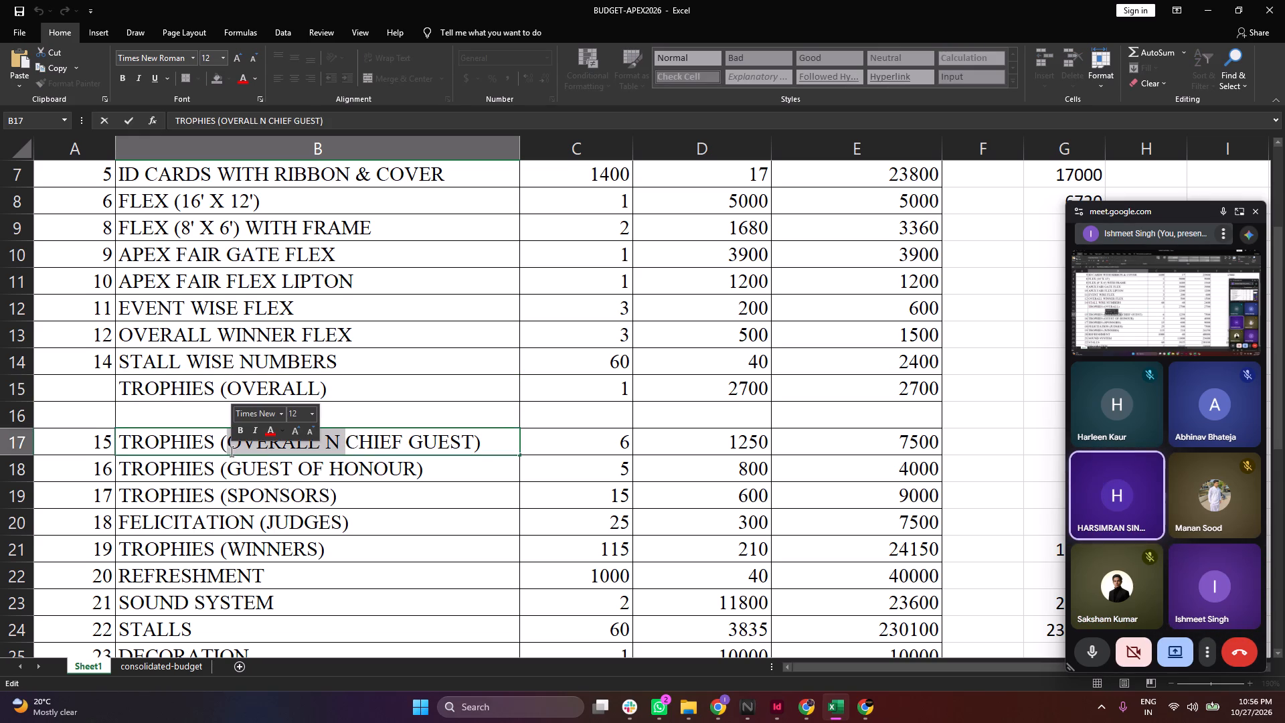
pyautogui.press('BackSpace')
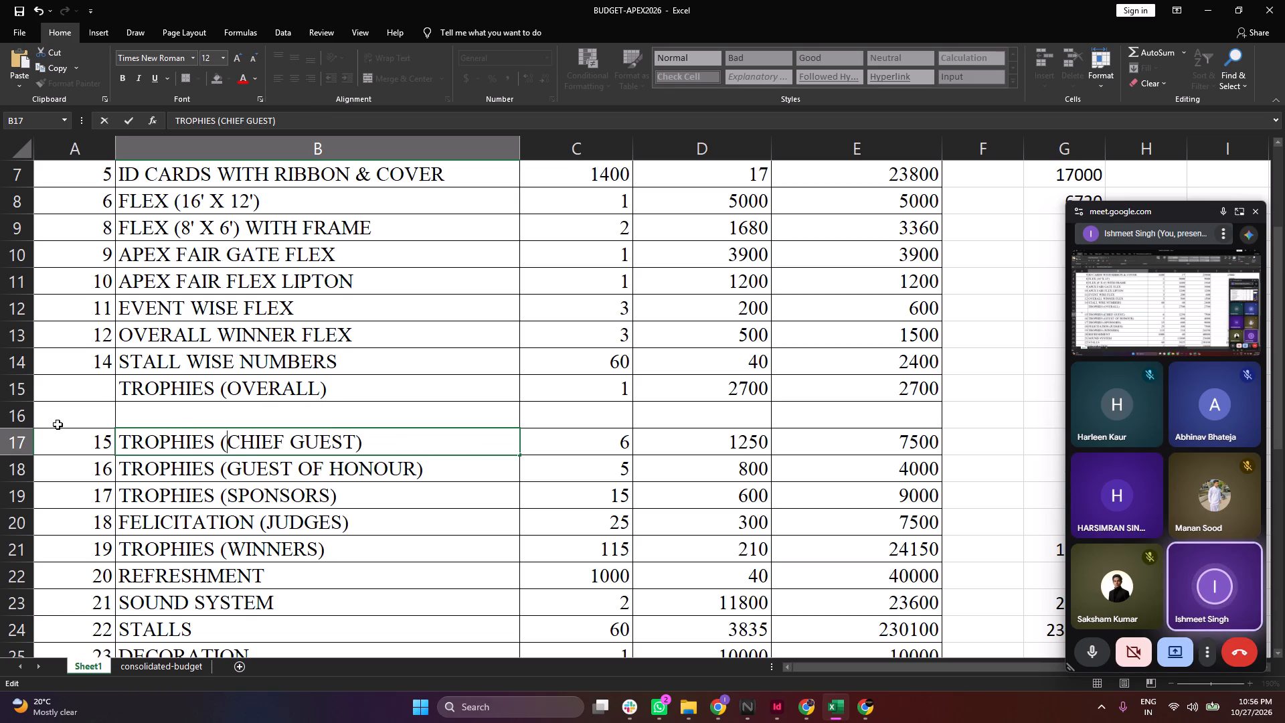
# Enter serial number 15 for the TROPHIES (OVERALL) item.
pyautogui.click(90, 395)
pyautogui.write('15')
pyautogui.press('Return')
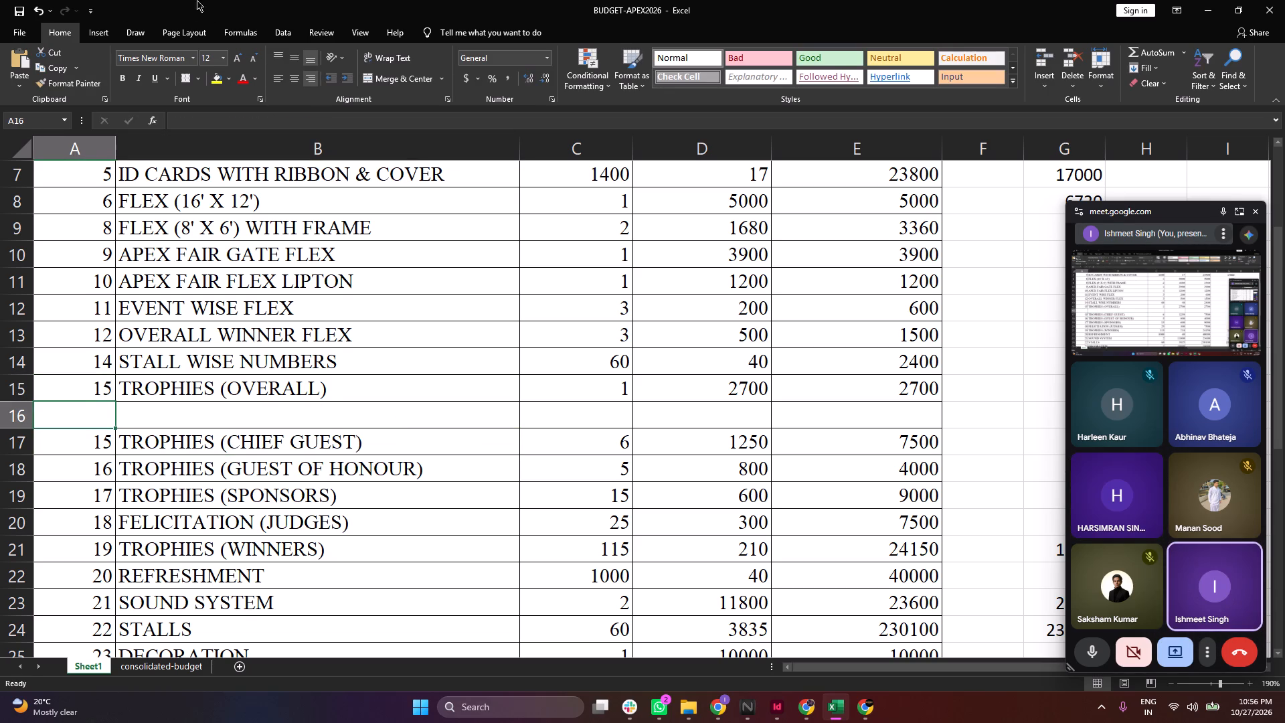
# Delete the blank row between TROPHIES (OVERALL) and TROPHIES (CHIEF GUEST).
pyautogui.click(483, 469)
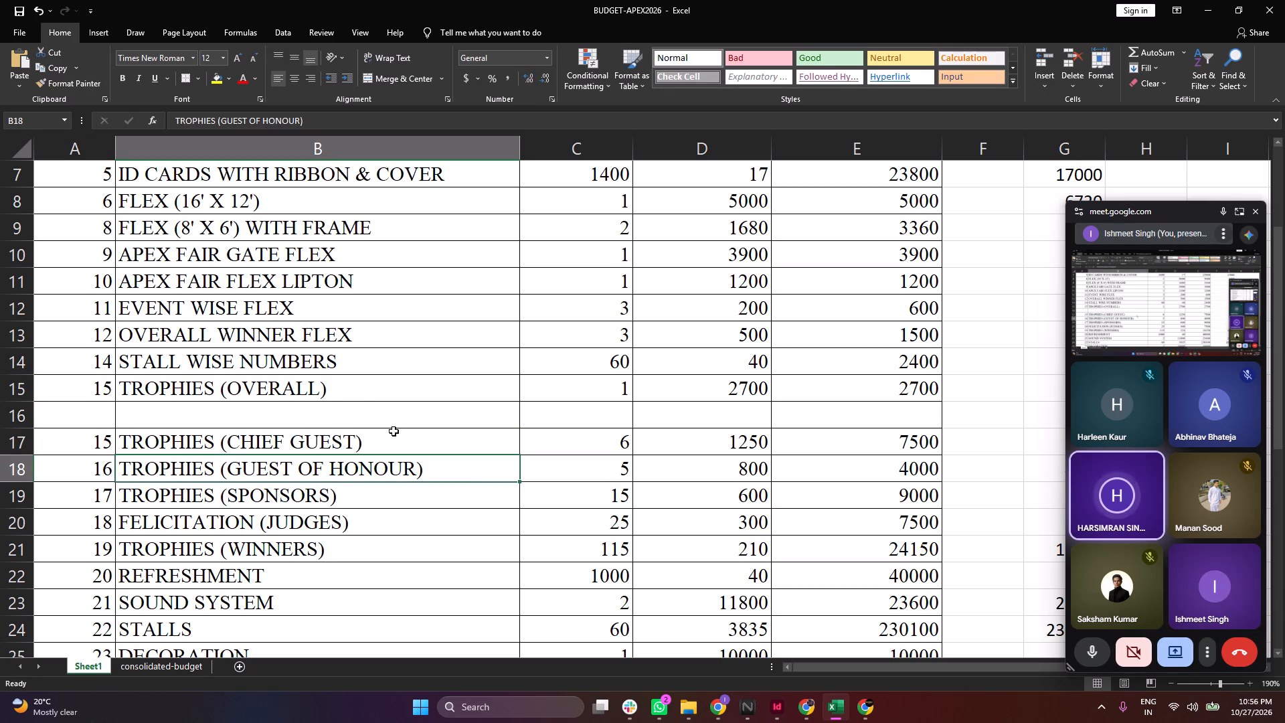
pyautogui.click(300, 383)
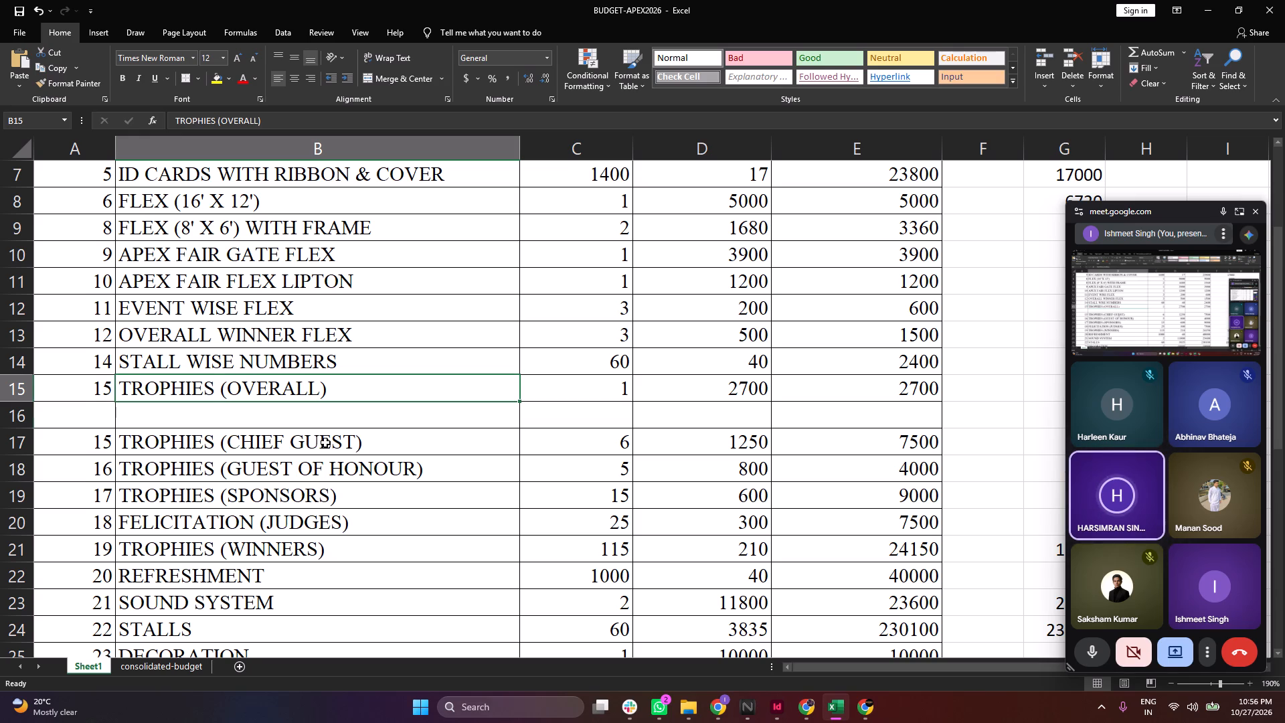
pyautogui.click(325, 443)
pyautogui.click(5, 417)
pyautogui.rightClick(5, 417)
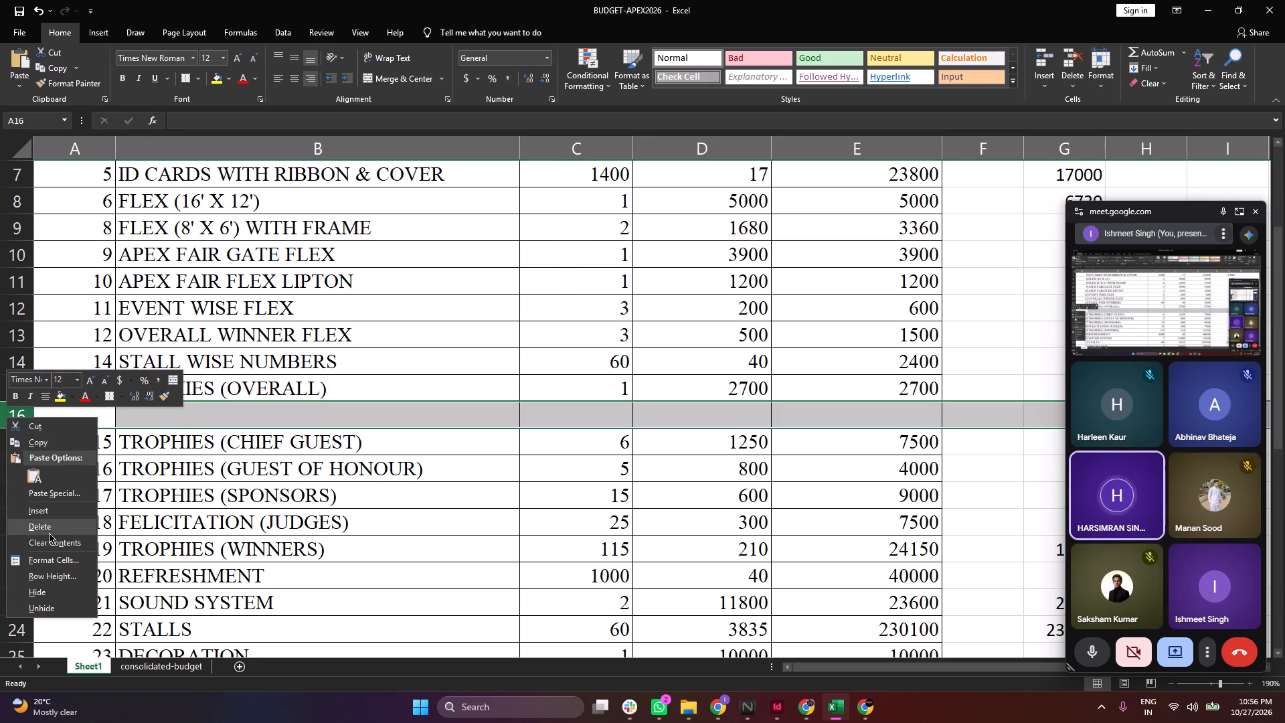
pyautogui.click(56, 528)
# Set the quantity of TROPHIES (CHIEF GUEST) to 1.
pyautogui.click(621, 424)
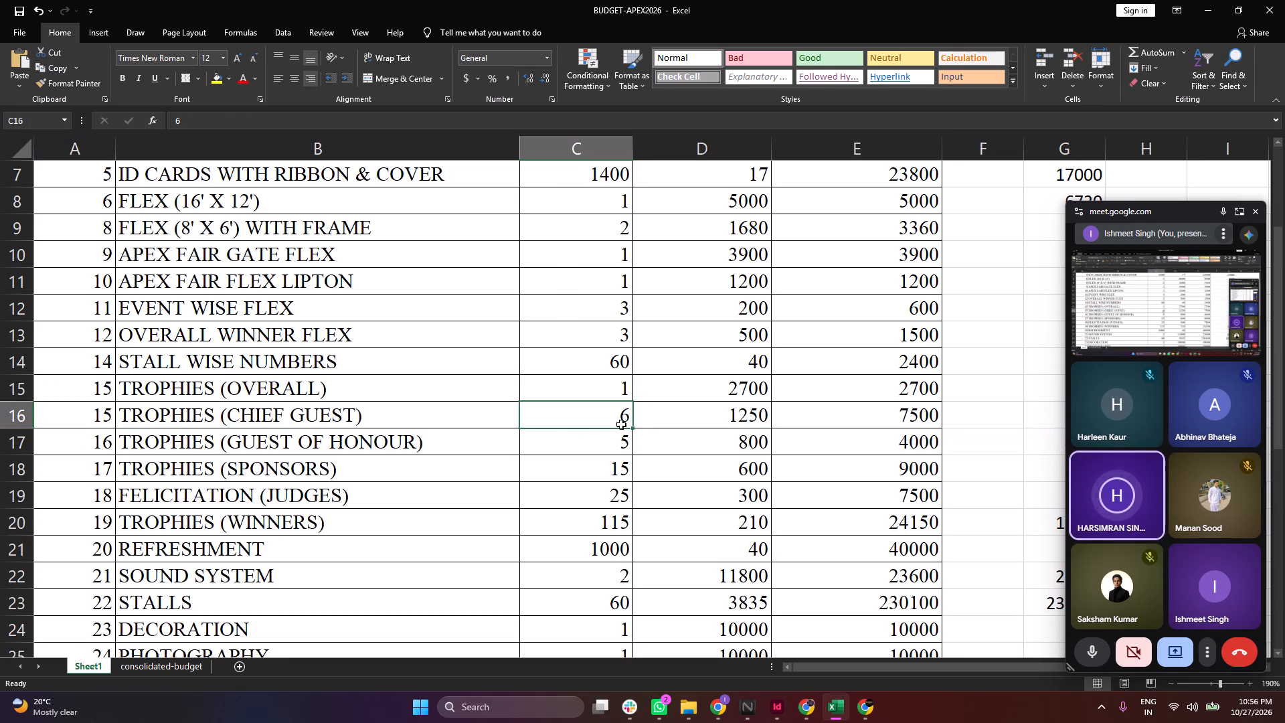
pyautogui.press('1')
pyautogui.click(697, 459)
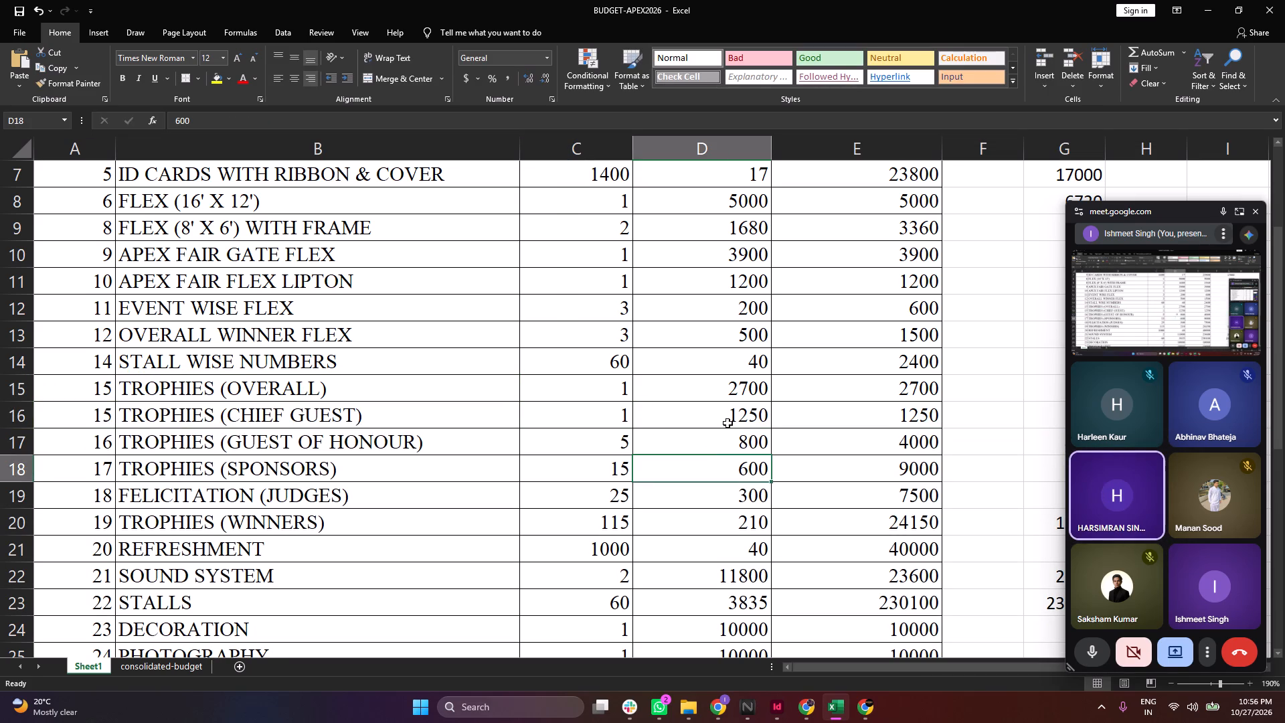
# Select the price of the TROPHIES (CHIEF GUEST) item.
pyautogui.click(736, 412)
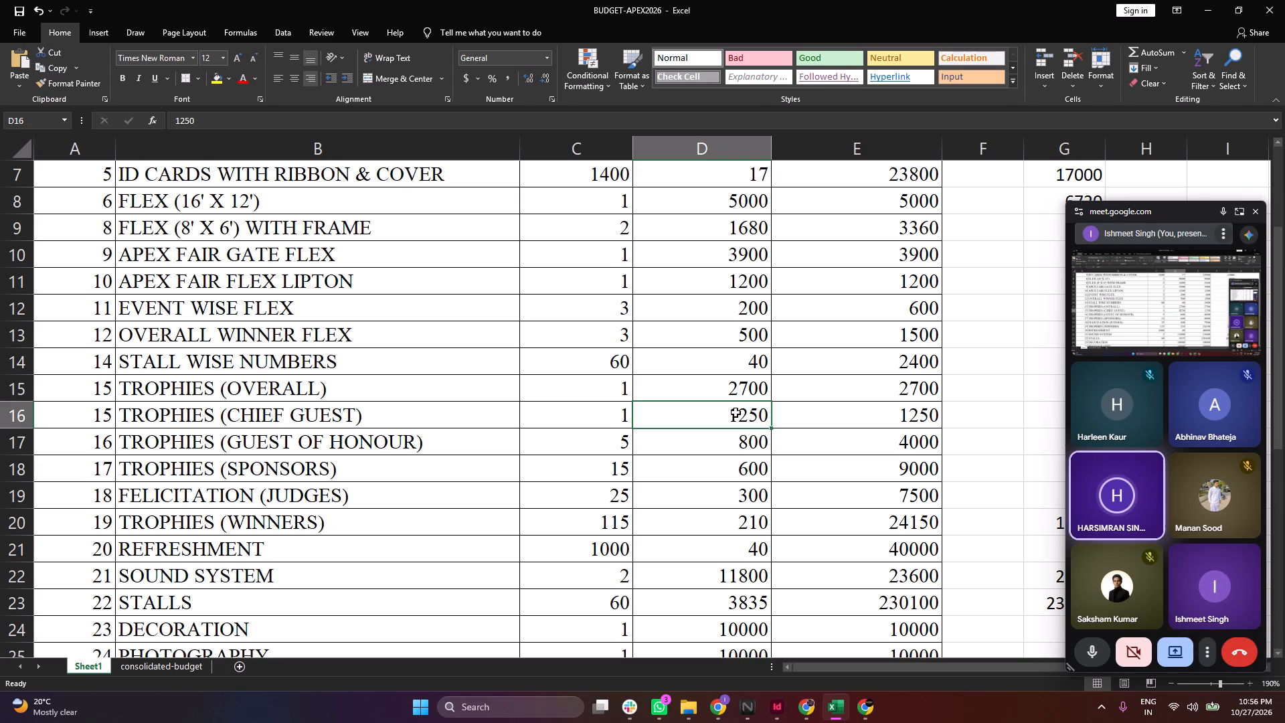
# Set the price of the TROPHIES (CHIEF GUEST) item to 600.
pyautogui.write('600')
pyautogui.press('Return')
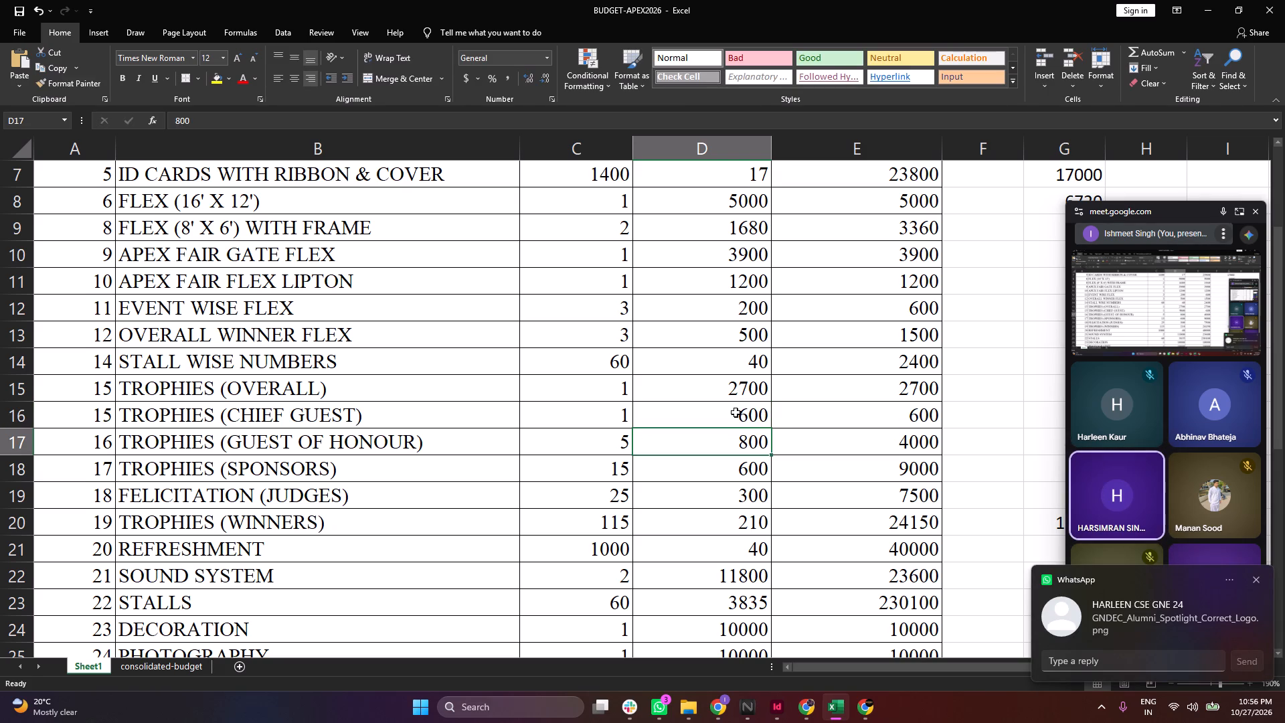
# Set the TROPHIES (GUEST OF HONOUR) item to a price of 400 and a quantity of 4.
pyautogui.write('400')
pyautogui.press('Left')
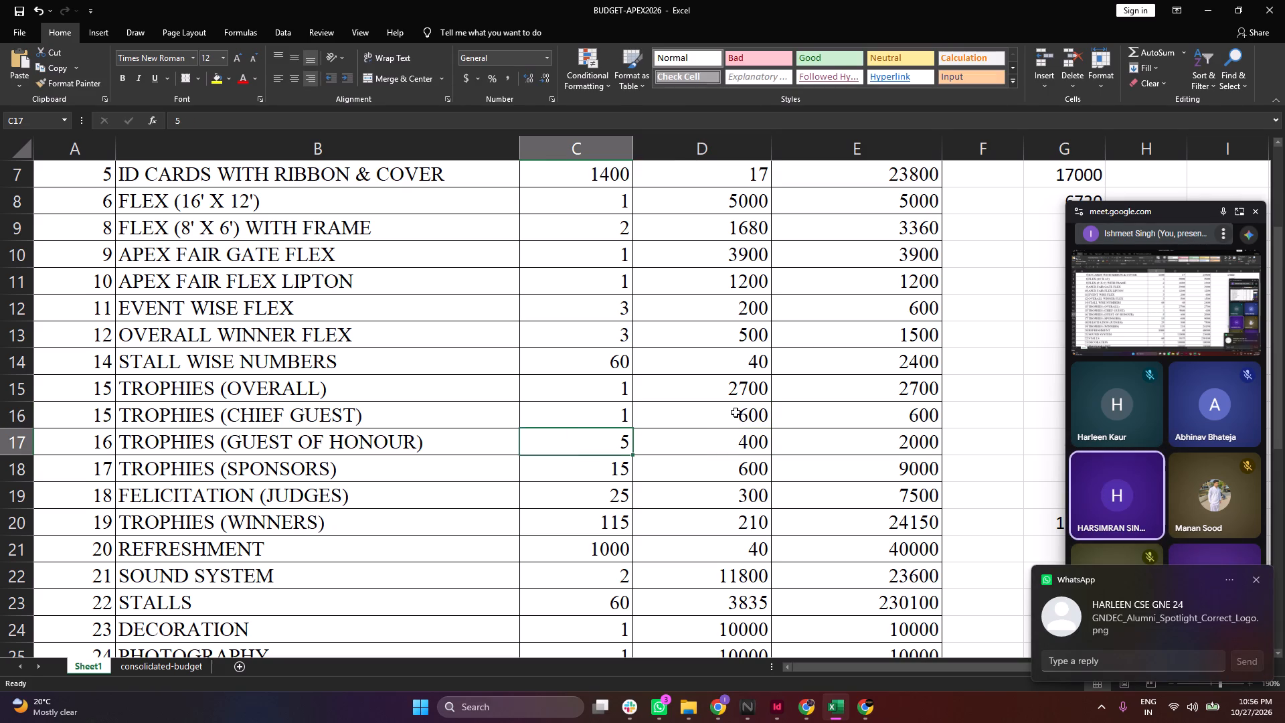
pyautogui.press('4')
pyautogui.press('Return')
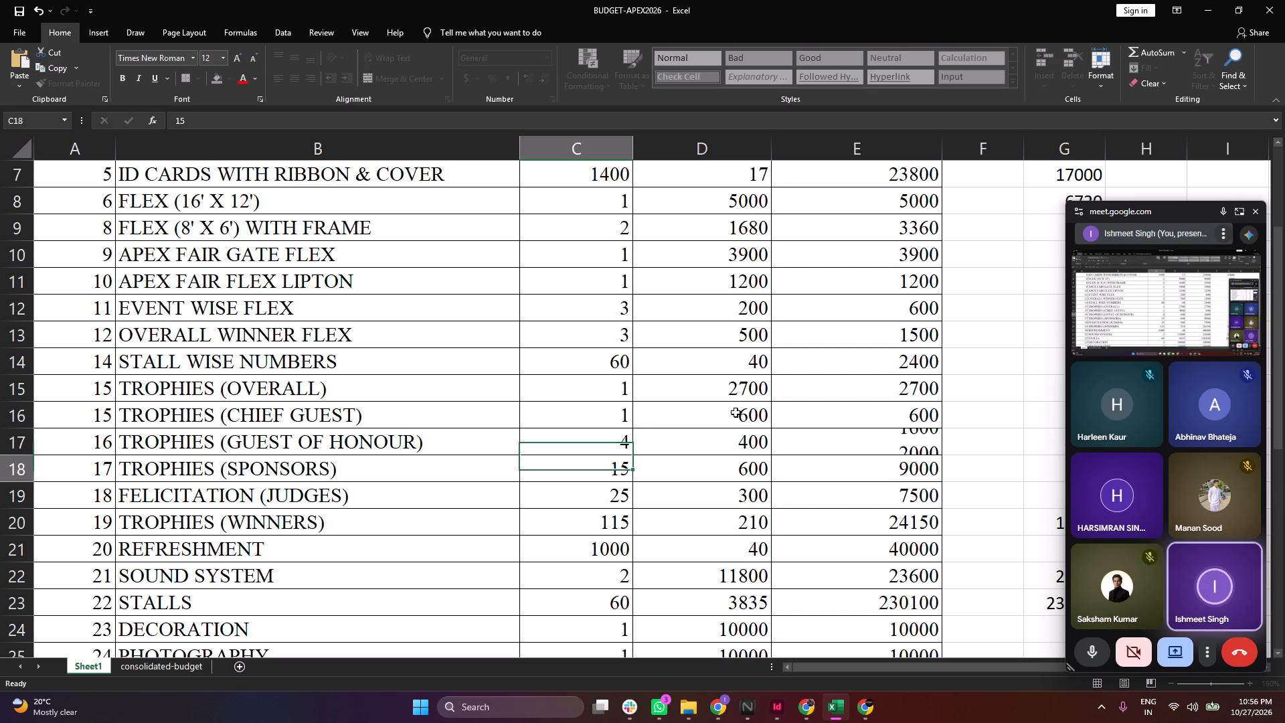
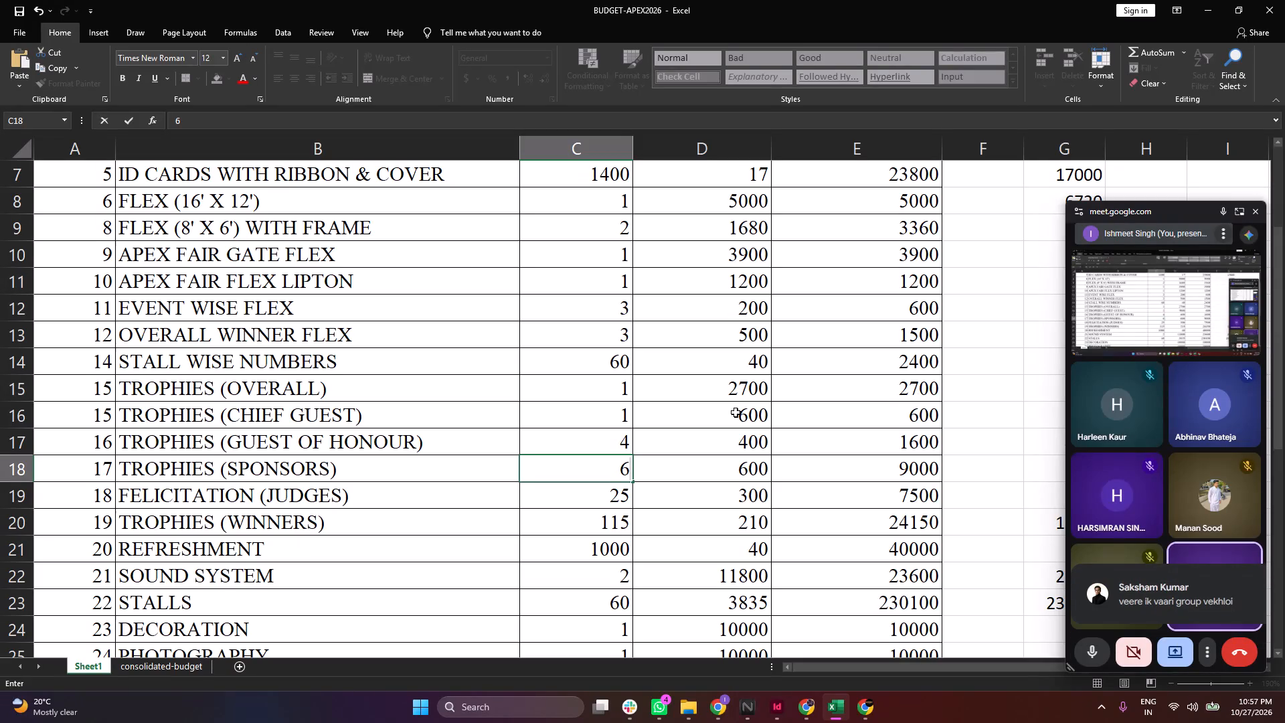
# Set the price of the TROPHIES (SPONSORS) item to 1100.
pyautogui.press('Right')
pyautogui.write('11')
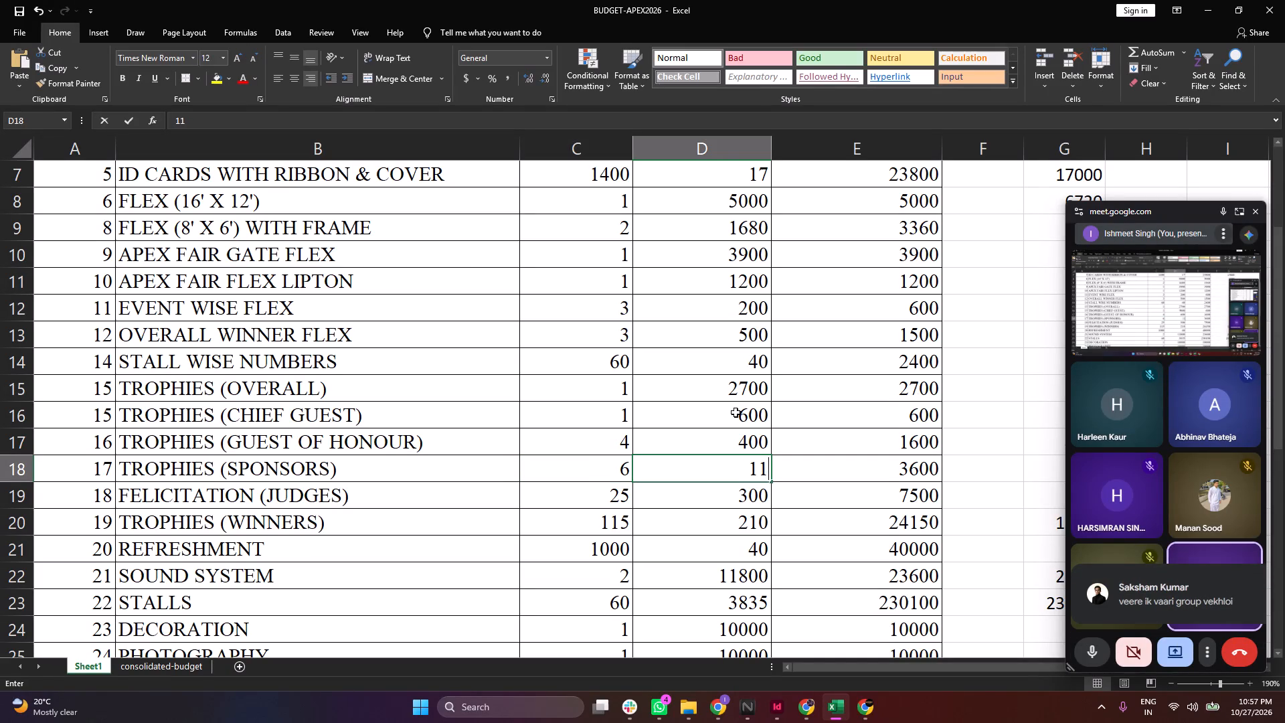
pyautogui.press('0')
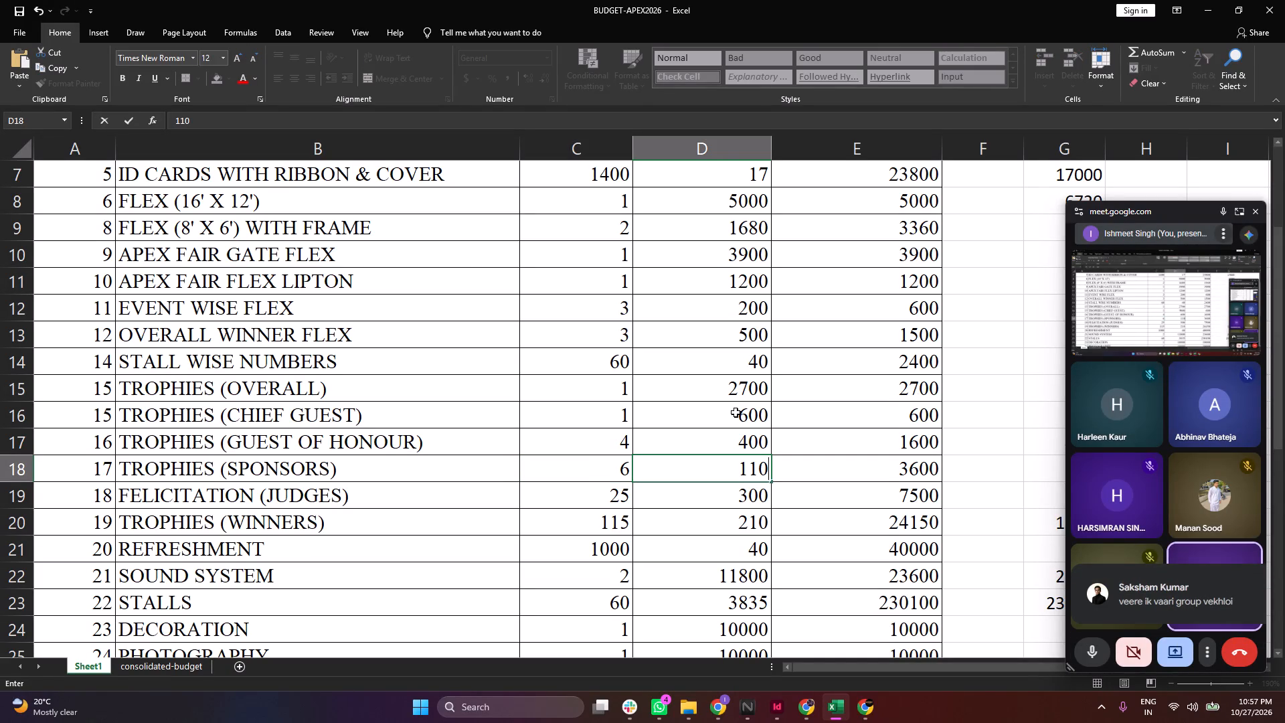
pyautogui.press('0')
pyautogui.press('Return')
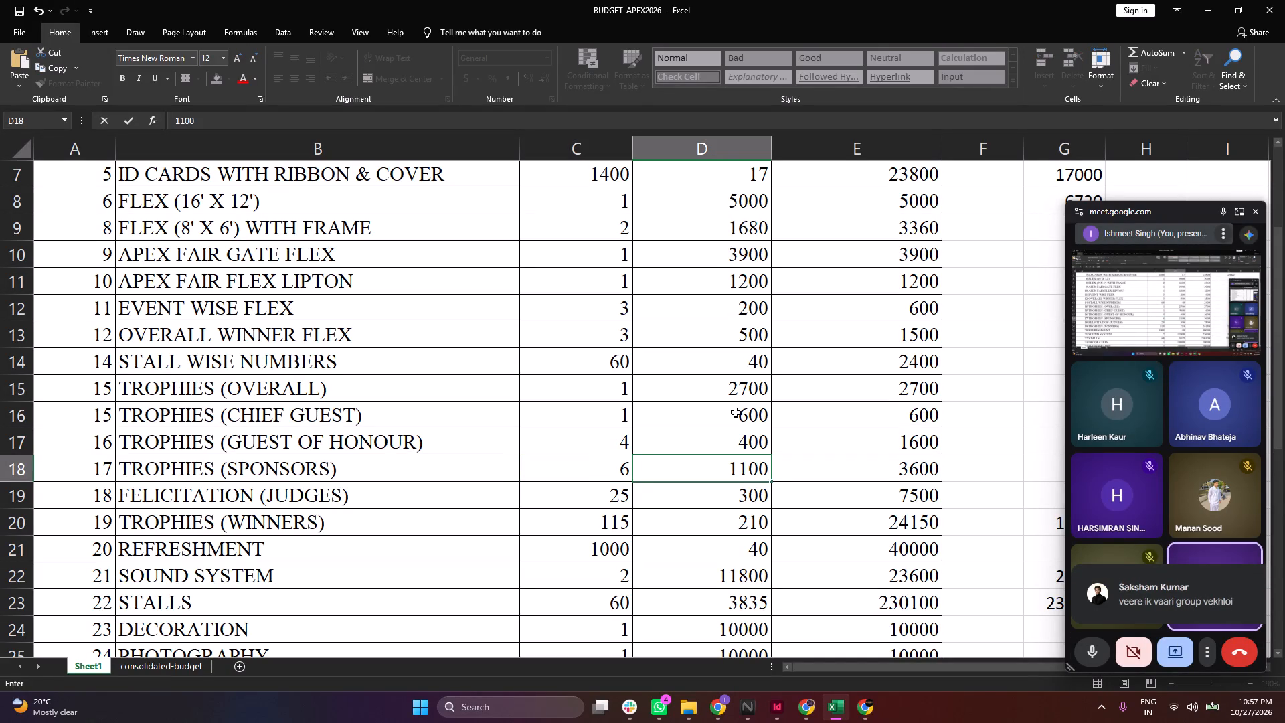
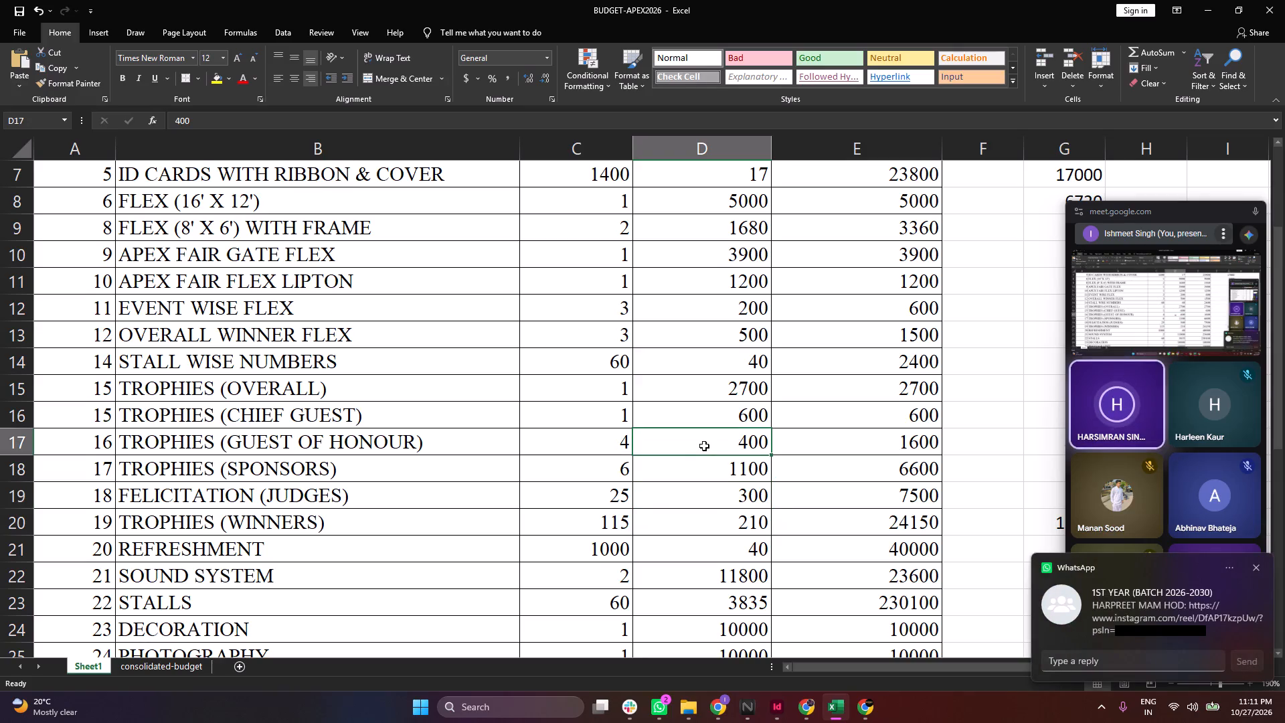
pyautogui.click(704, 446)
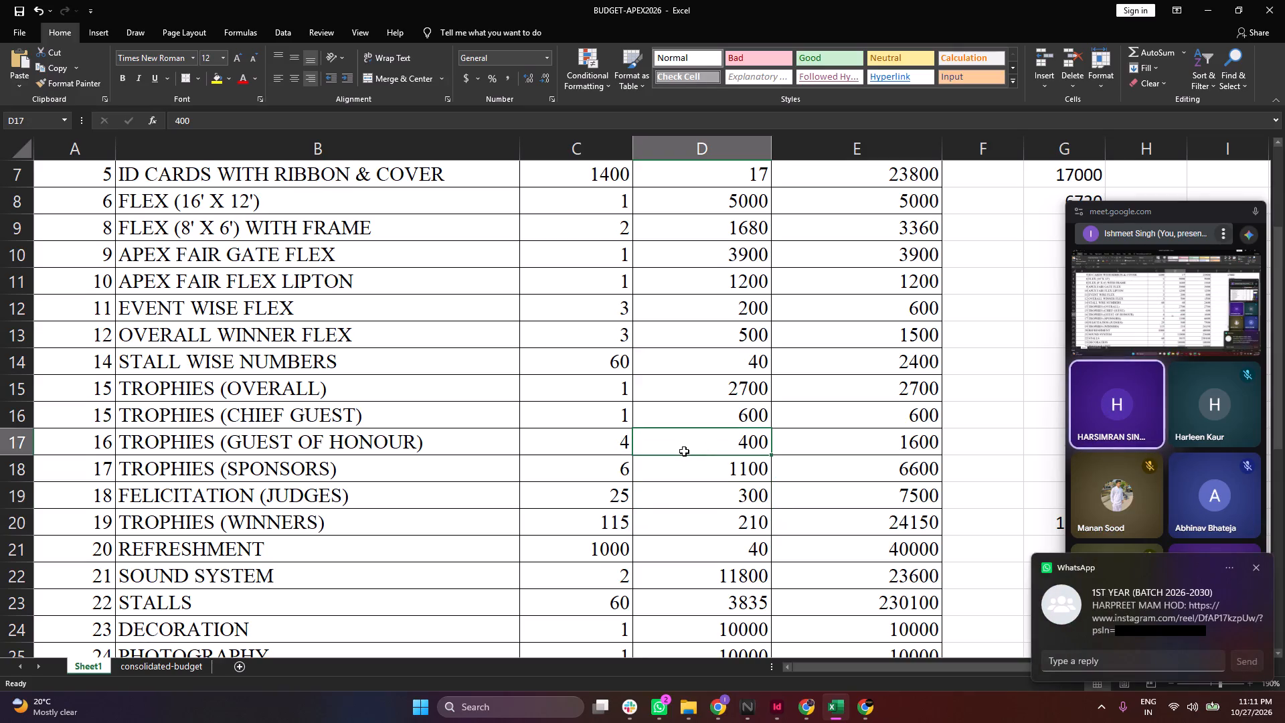
# Open the quantity of the SOUND SYSTEM item for editing and select its current value.
pyautogui.click(622, 571)
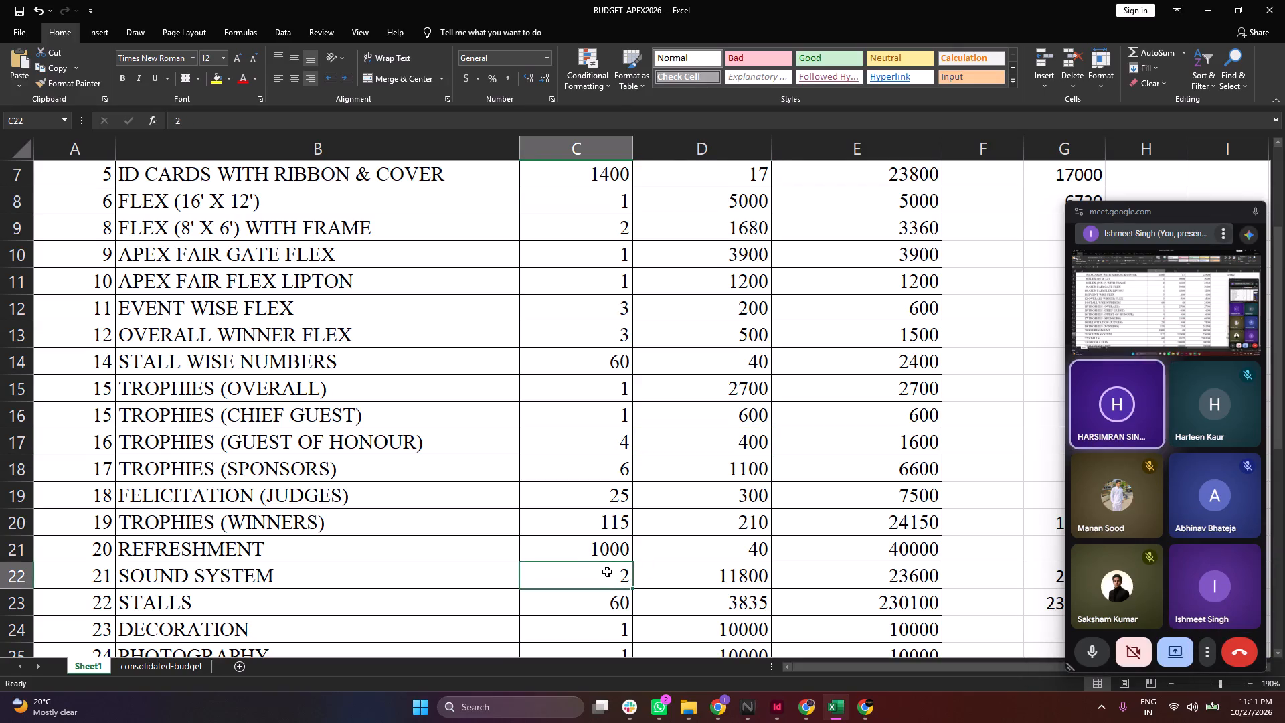
pyautogui.doubleClick(612, 576)
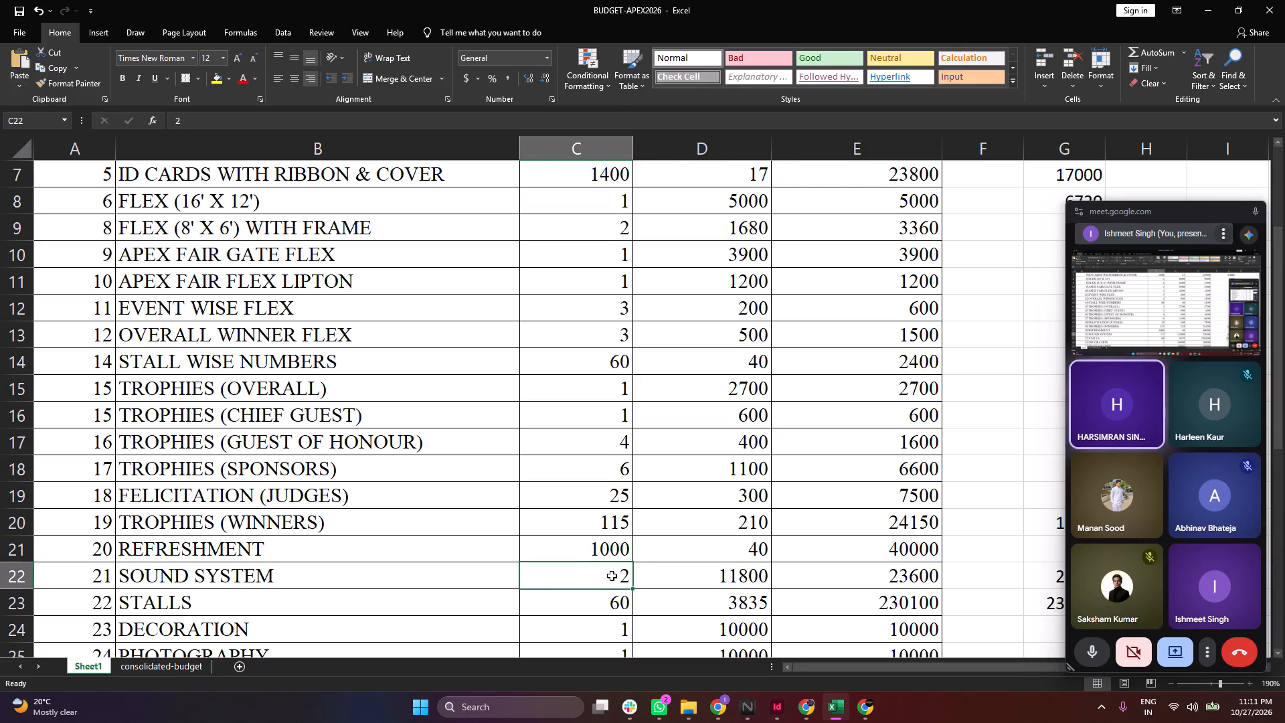
pyautogui.moveTo(612, 576); pyautogui.dragTo(628, 576)
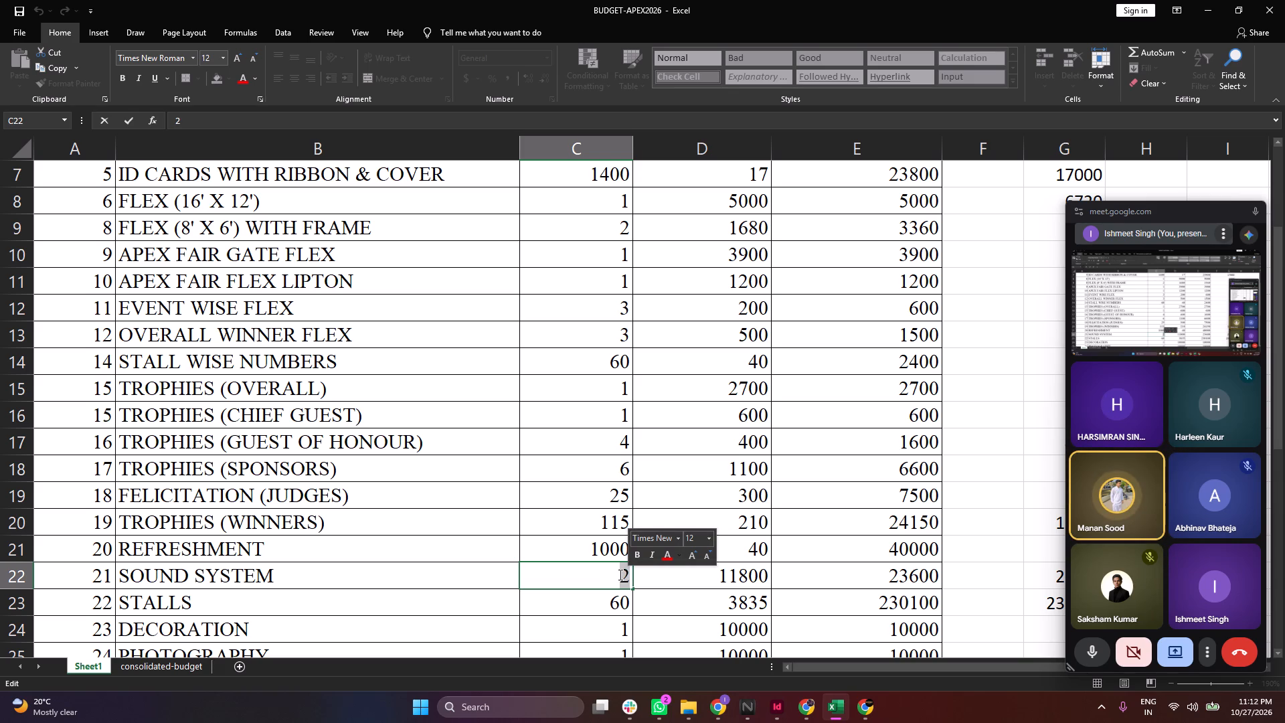
# Open the quantity of the SOUND SYSTEM item for editing and select its value.
pyautogui.doubleClick(629, 575)
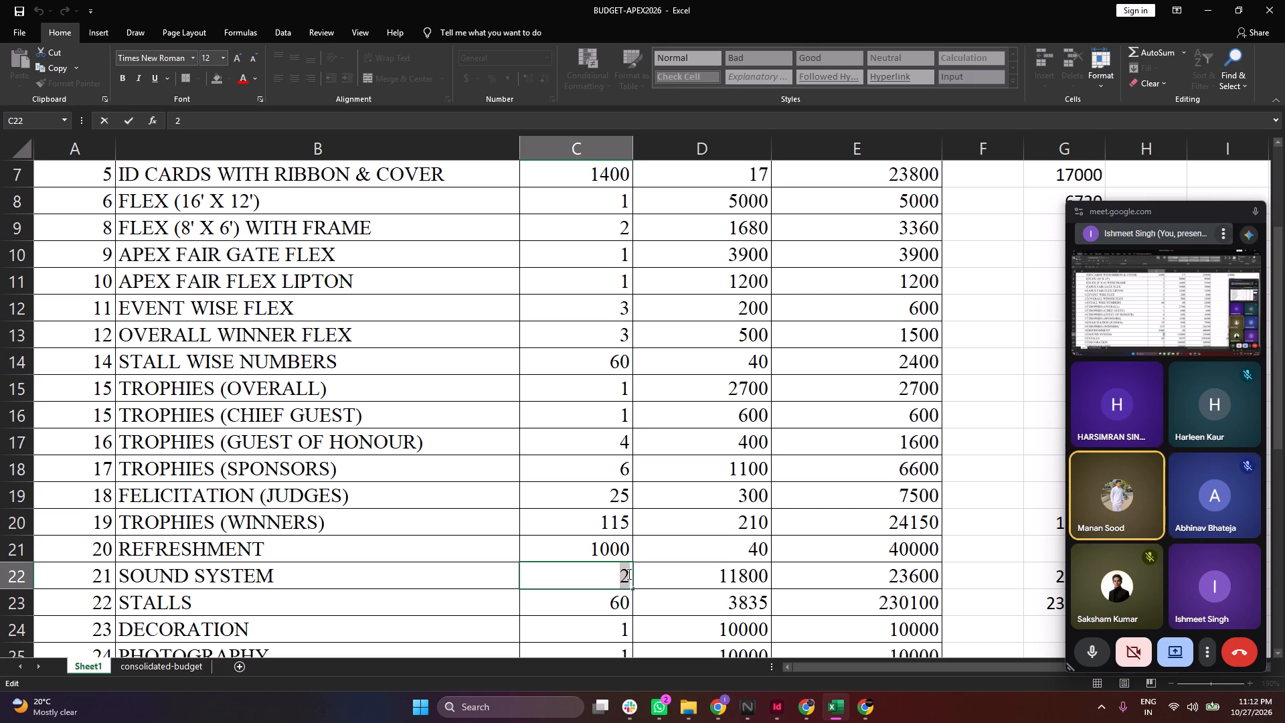
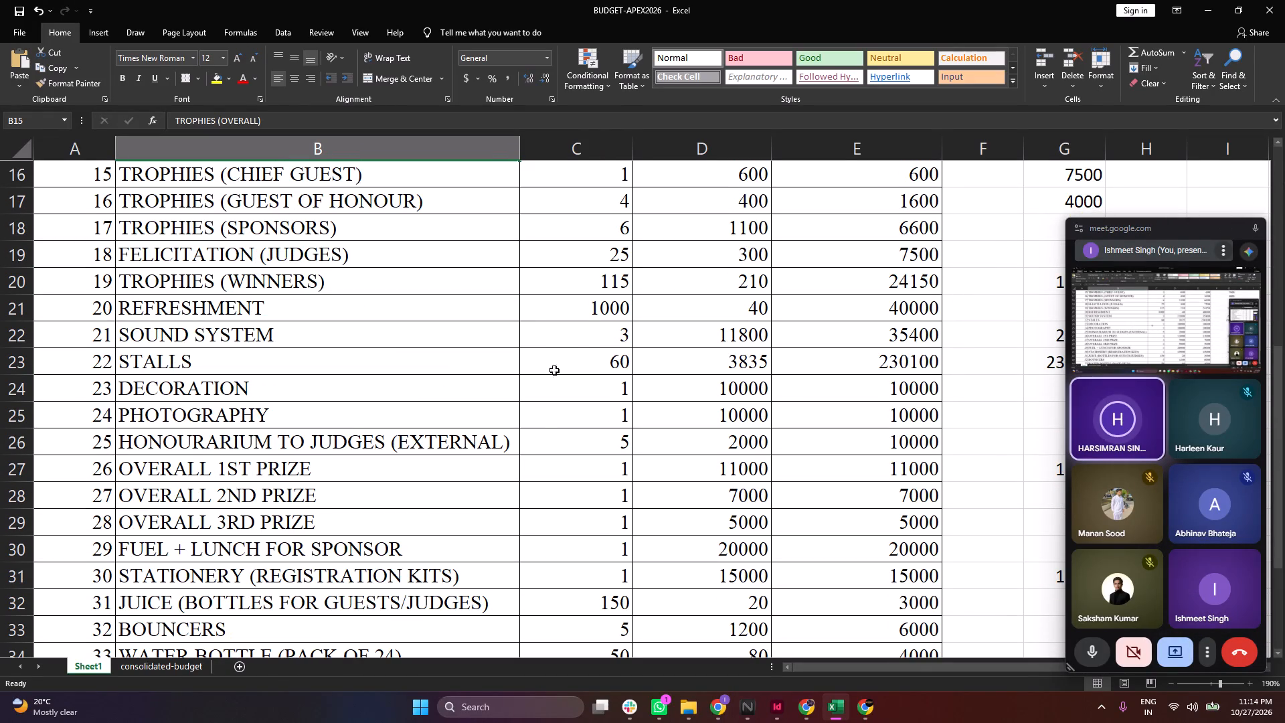
# Check the quantity and price of the SOUND SYSTEM item.
pyautogui.click(586, 346)
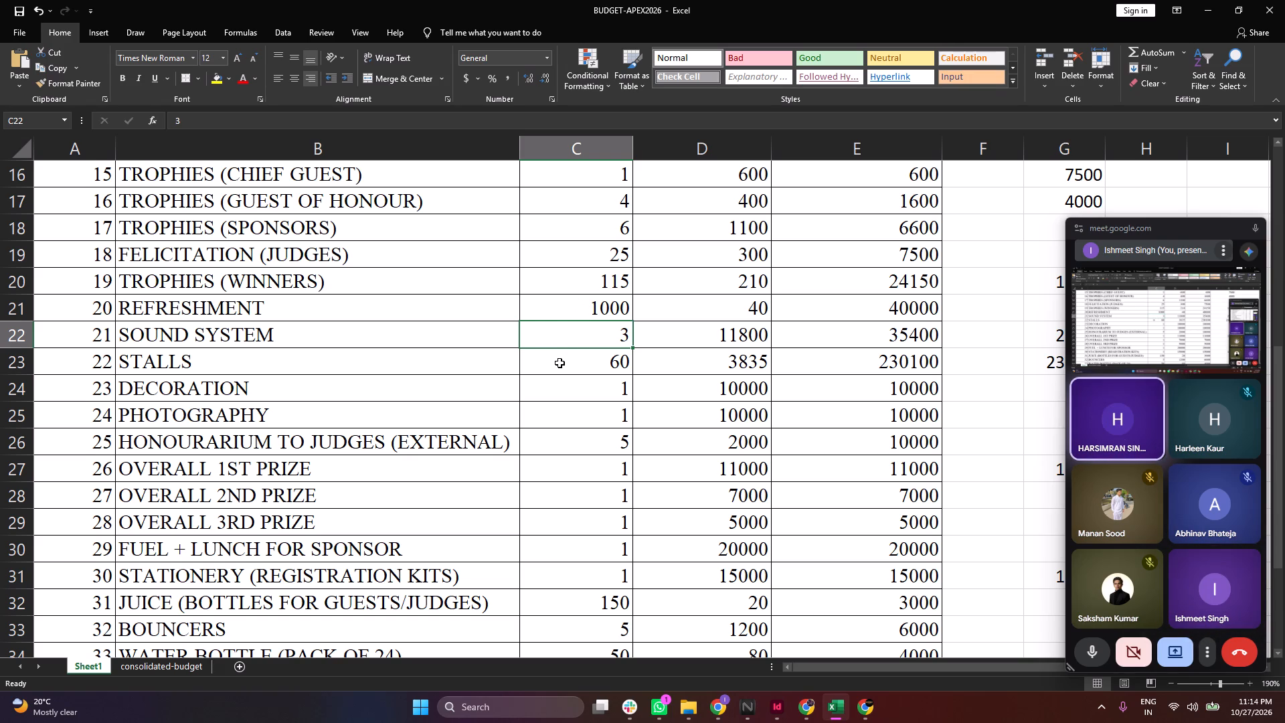
pyautogui.click(709, 349)
pyautogui.click(722, 336)
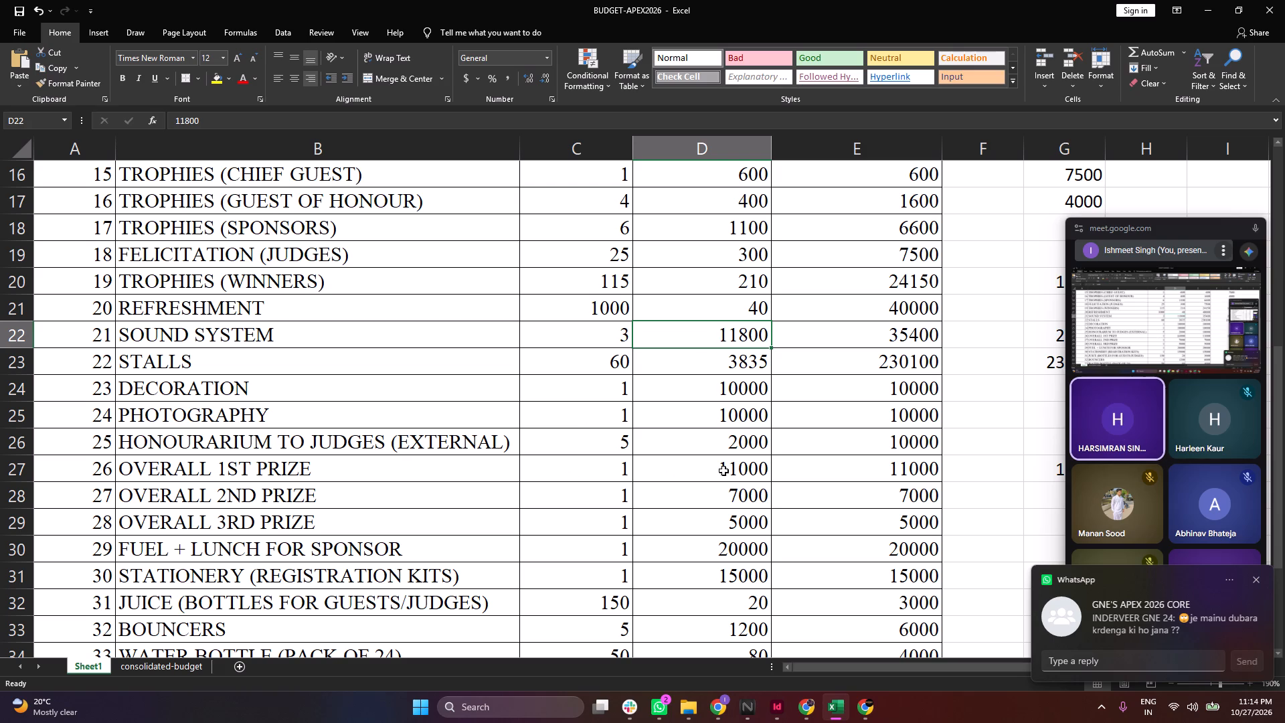
# Sum the OVERALL 1ST, 2ND and 3RD PRIZE prices and enter 23000 as the winning amount in the consolidated-budget sheet.
pyautogui.moveTo(723, 471); pyautogui.dragTo(730, 523)
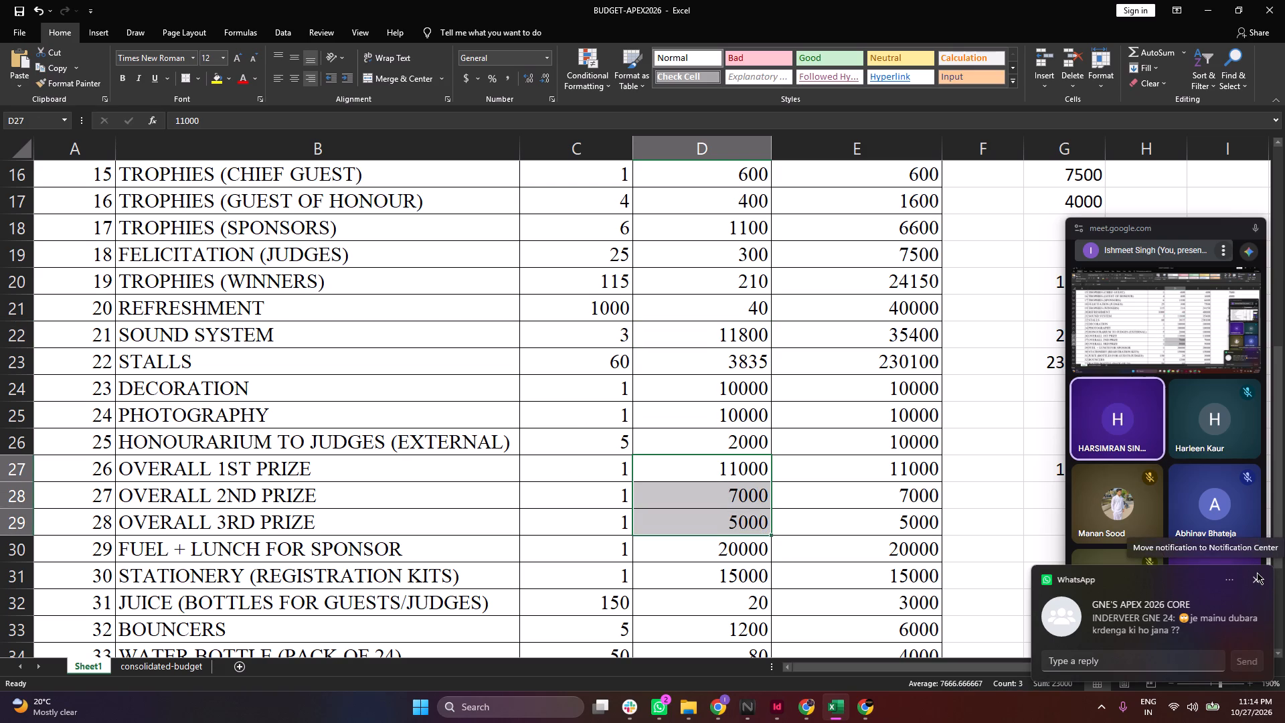
pyautogui.click(1257, 572)
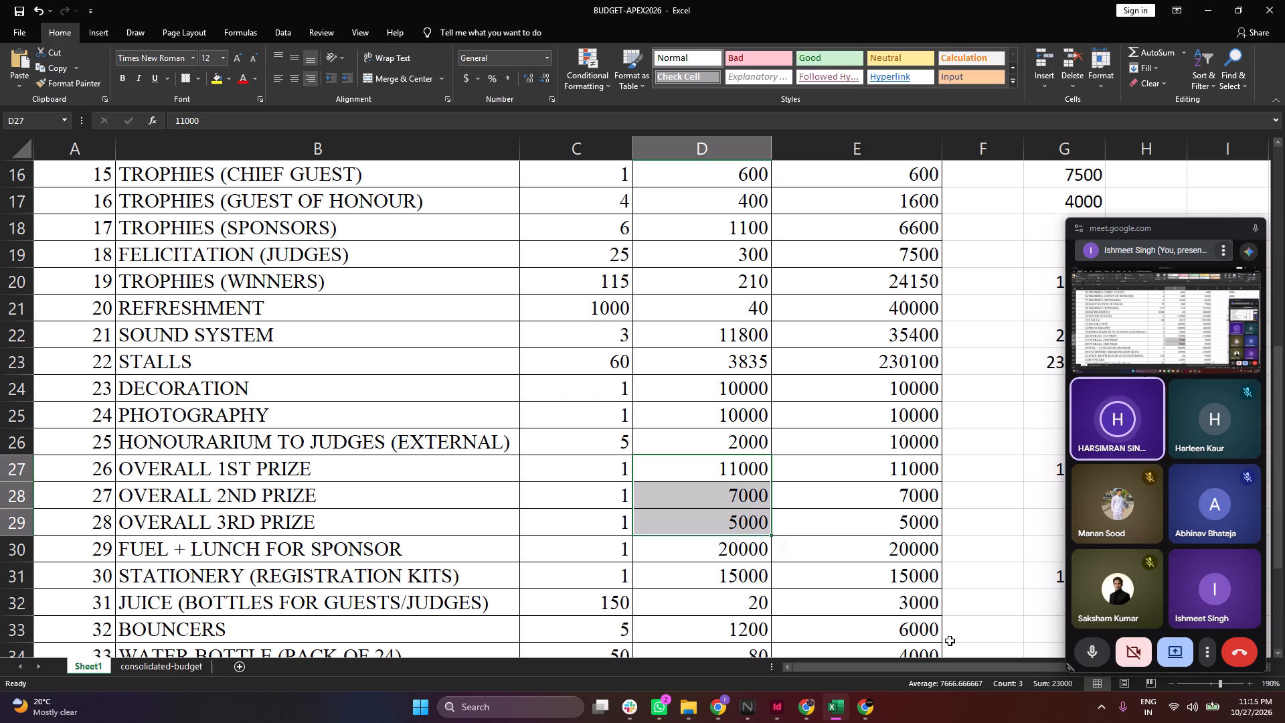
pyautogui.click(184, 668)
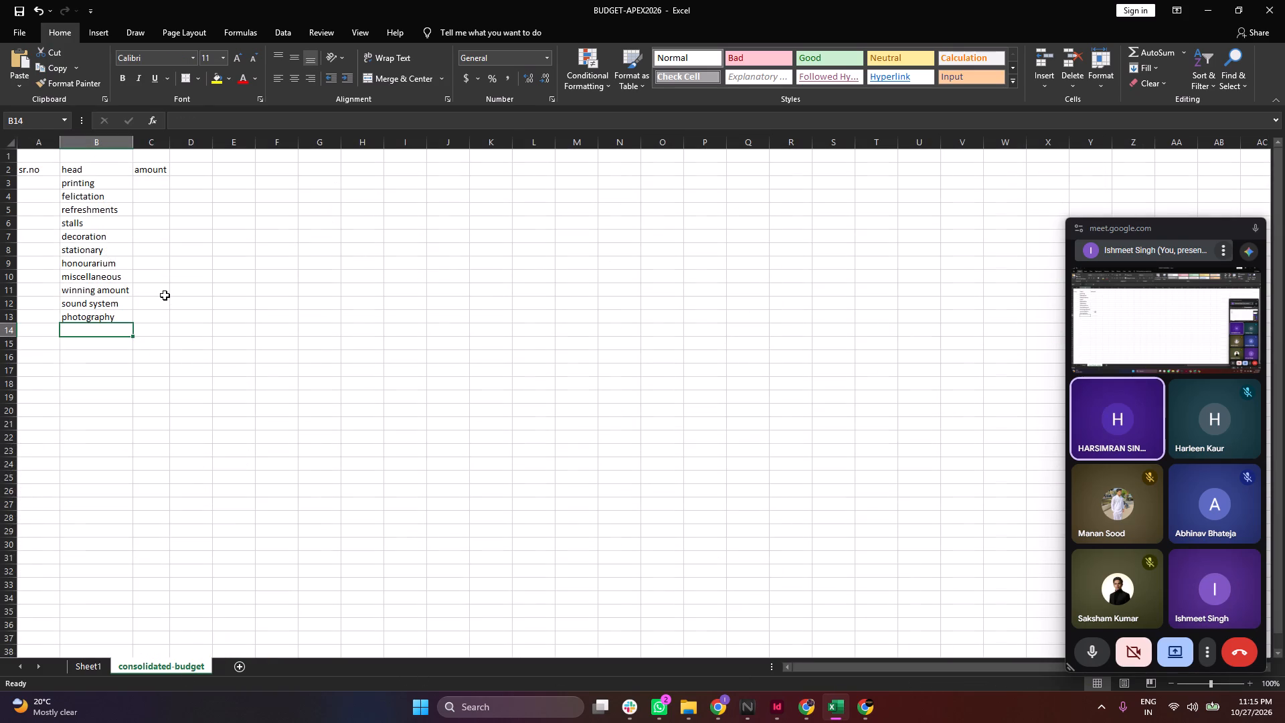
pyautogui.click(165, 293)
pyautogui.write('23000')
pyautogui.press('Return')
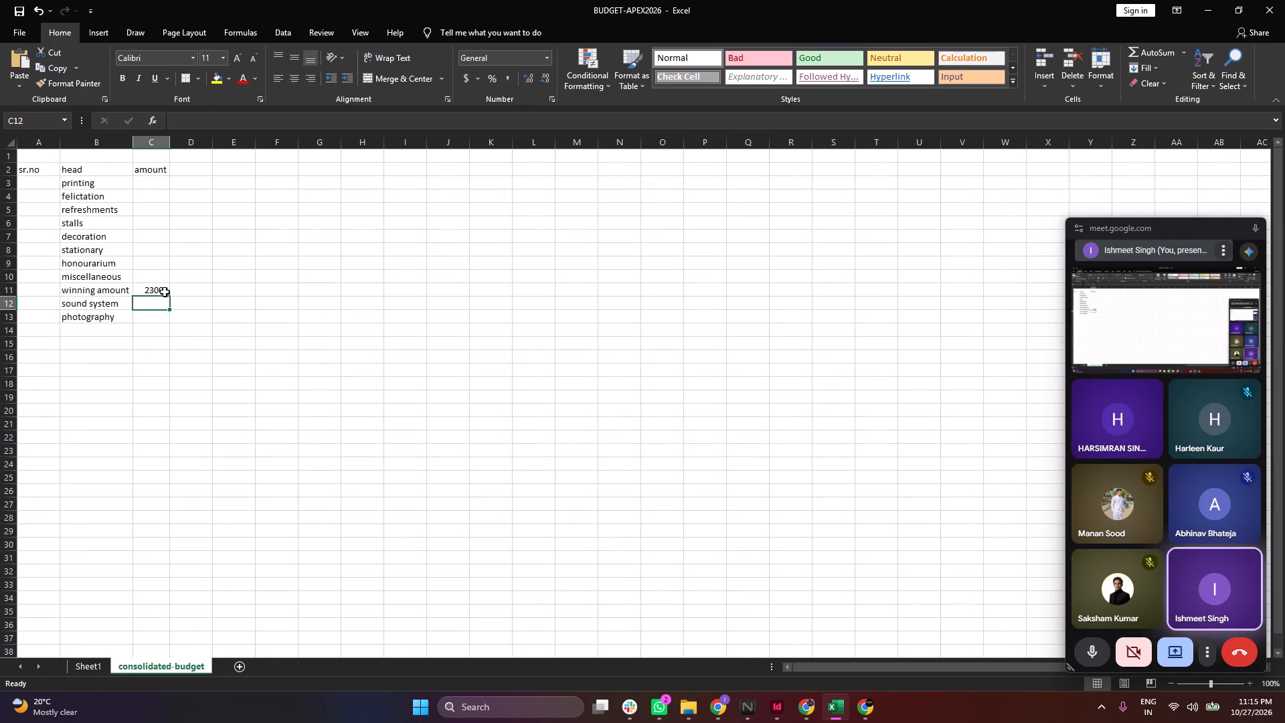
# Enter the consolidated amounts of 30000 for sound system and 10000 for photography.
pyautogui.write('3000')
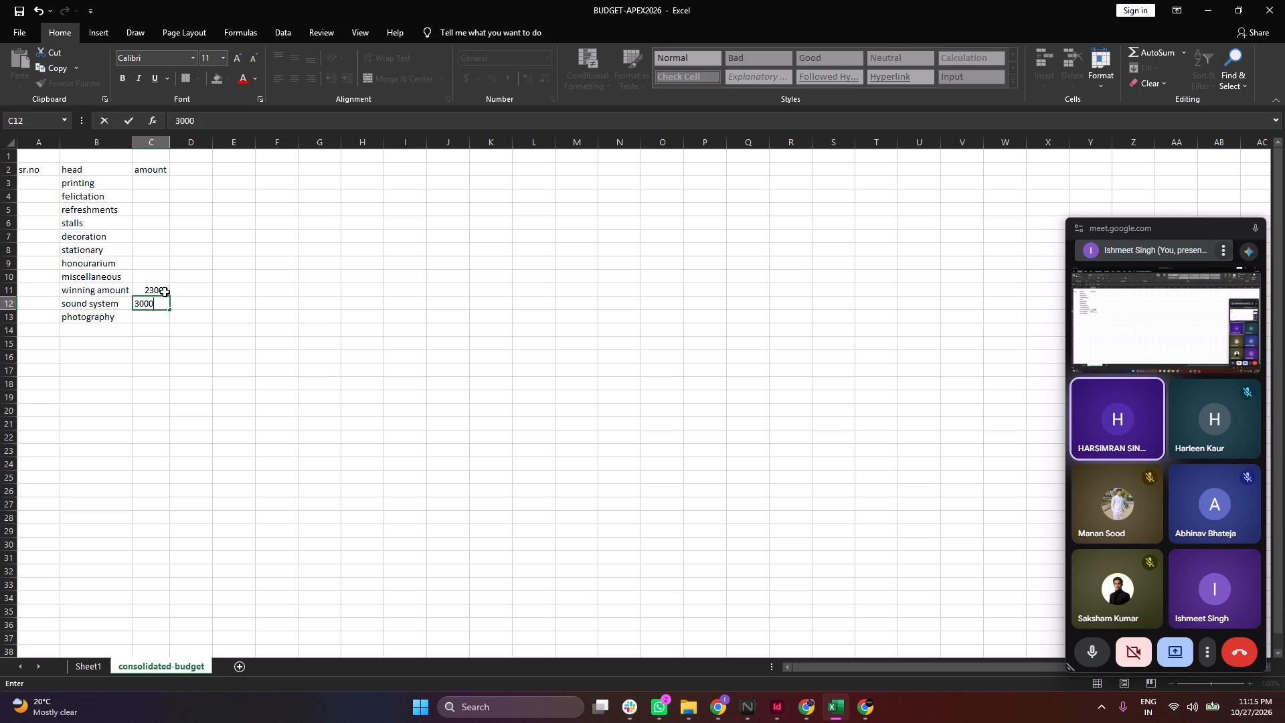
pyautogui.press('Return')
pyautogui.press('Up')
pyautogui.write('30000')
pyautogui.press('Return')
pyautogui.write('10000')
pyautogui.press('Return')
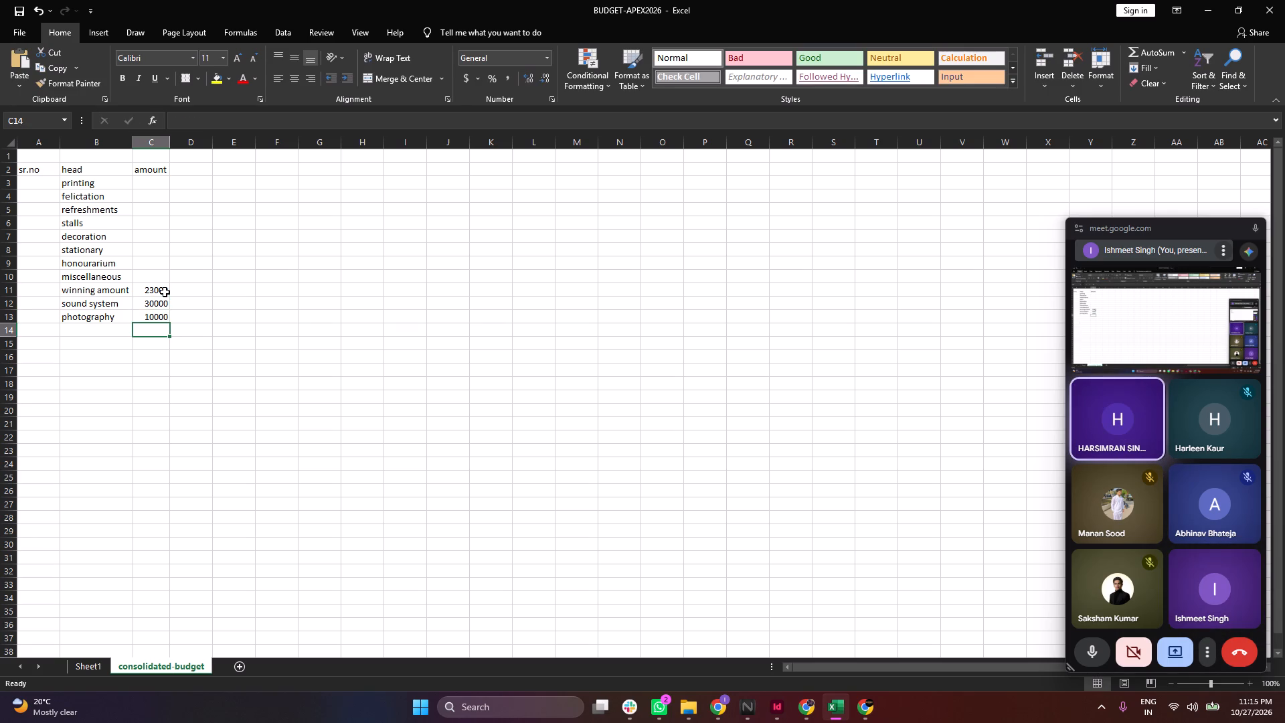
# Enter 20000 as the amount for the stationary head on the consolidated-budget sheet.
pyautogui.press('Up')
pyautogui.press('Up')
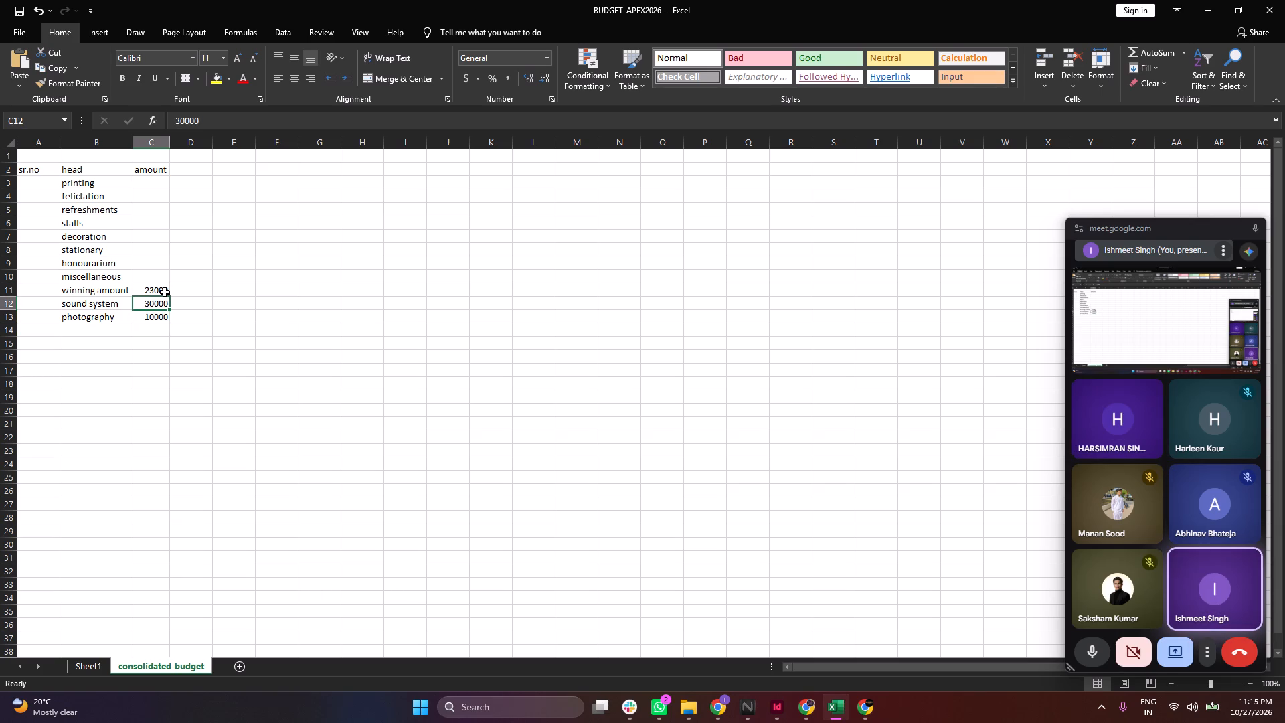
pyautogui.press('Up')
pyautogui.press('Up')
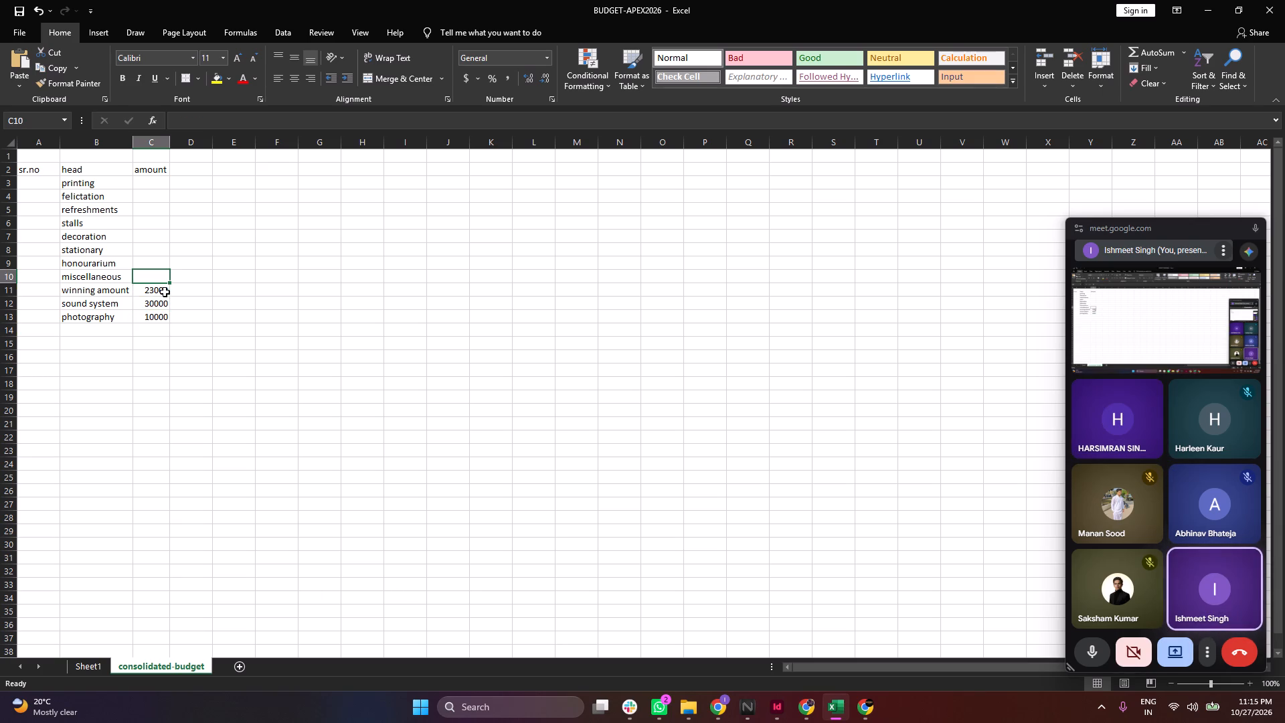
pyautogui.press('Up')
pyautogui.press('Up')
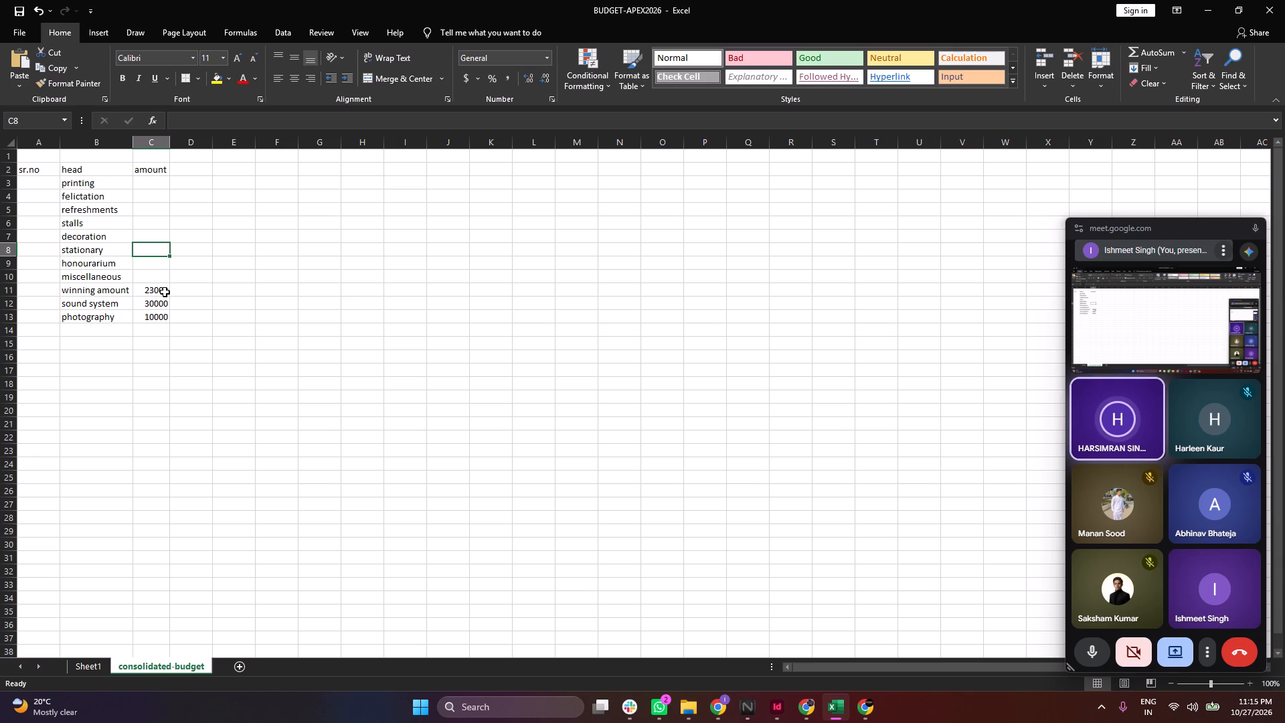
pyautogui.write('20000')
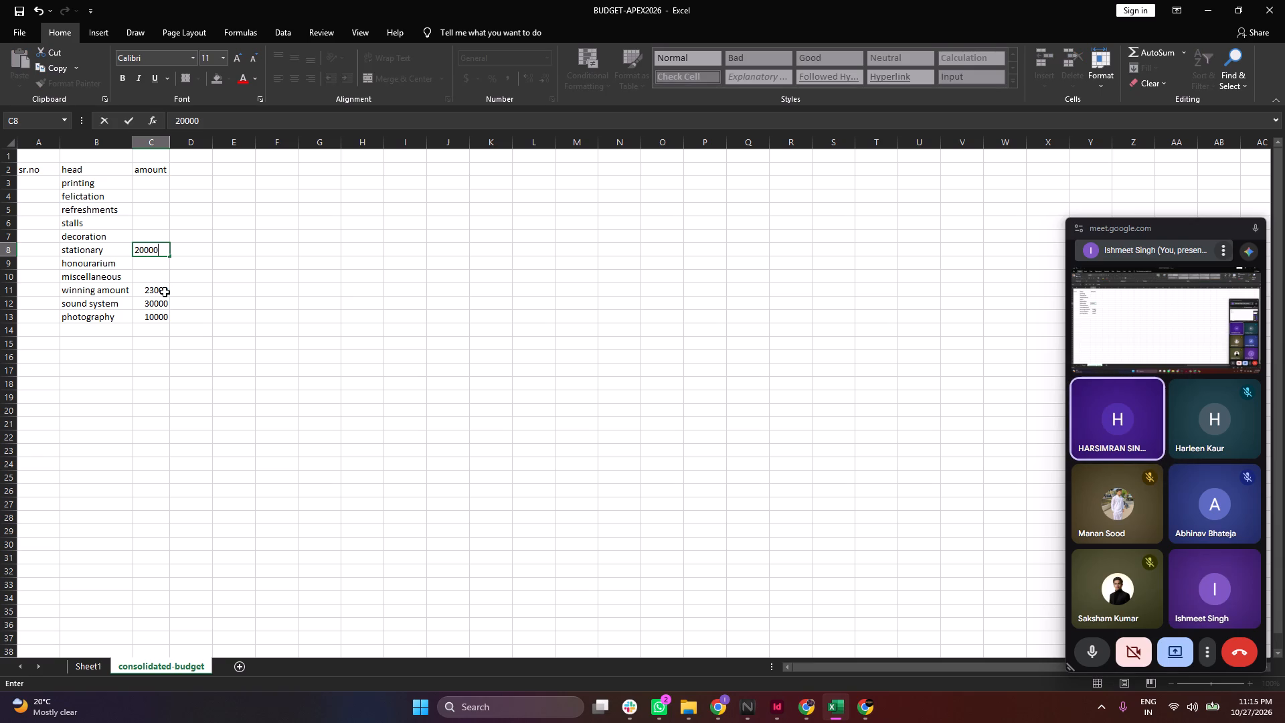
pyautogui.press('Return')
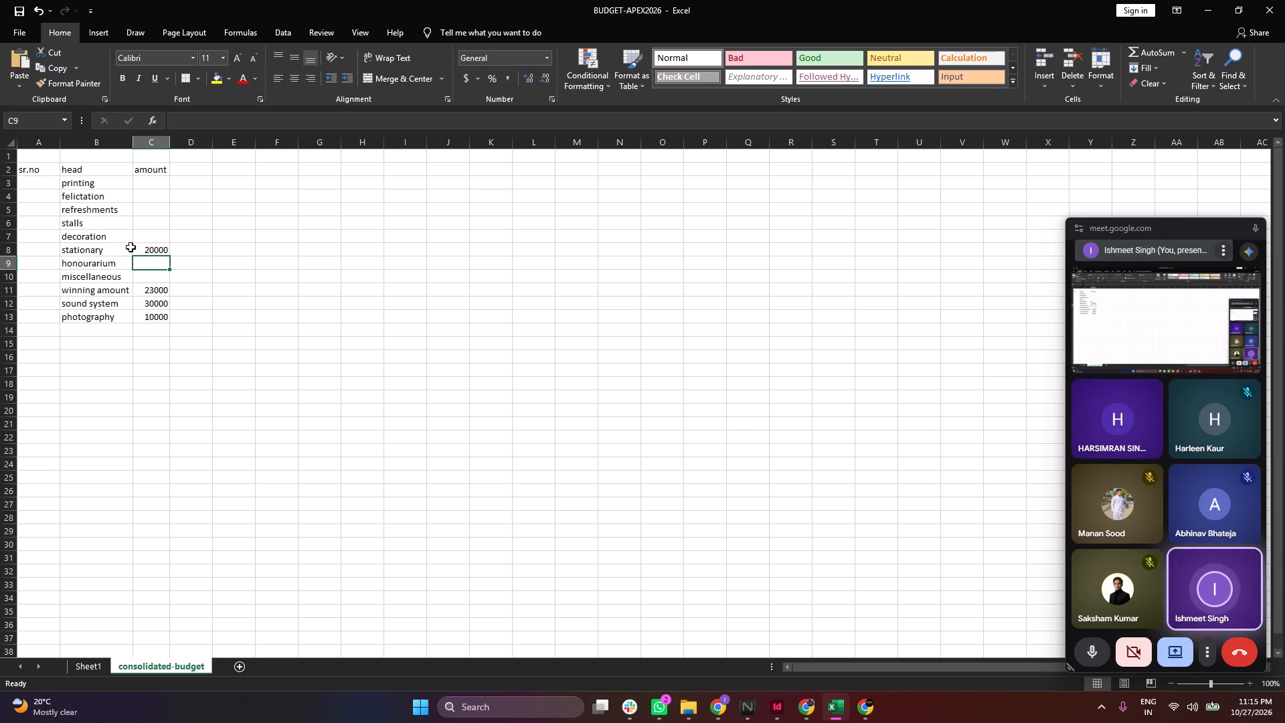
# Rename the stationary head as stationary/registration kits.
pyautogui.click(120, 256)
pyautogui.click(119, 247)
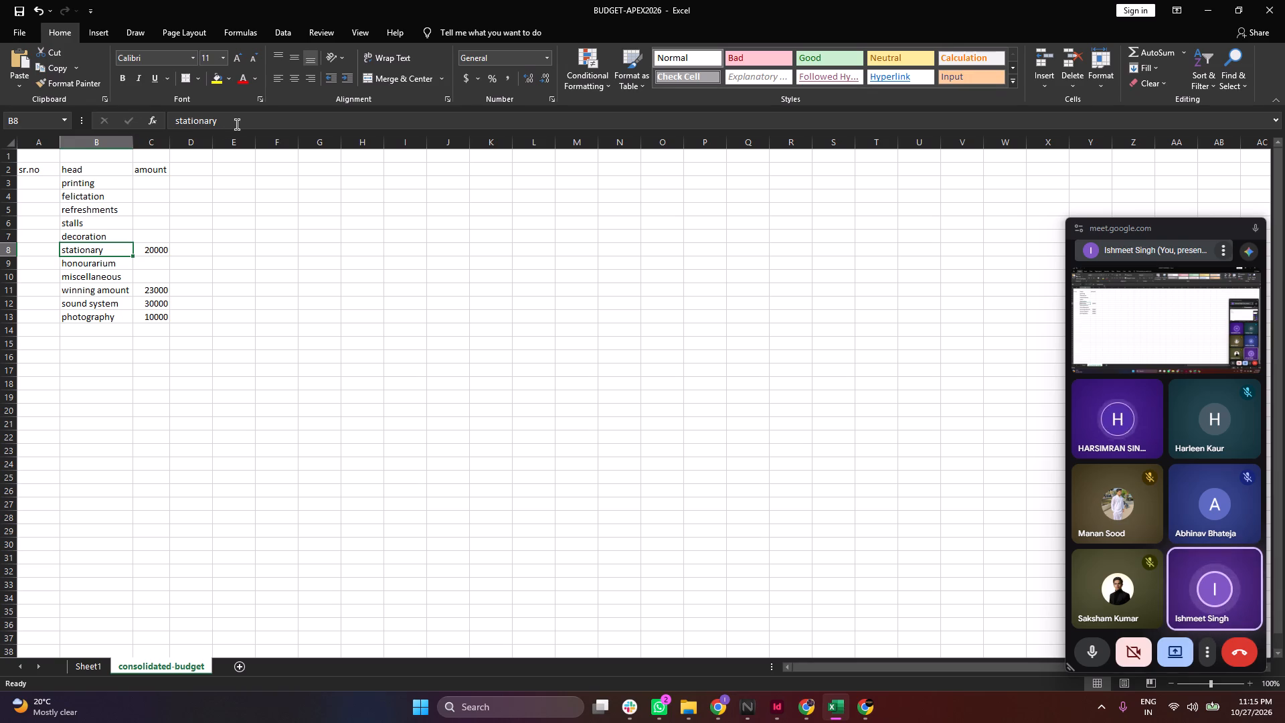
pyautogui.click(238, 123)
pyautogui.press('/')
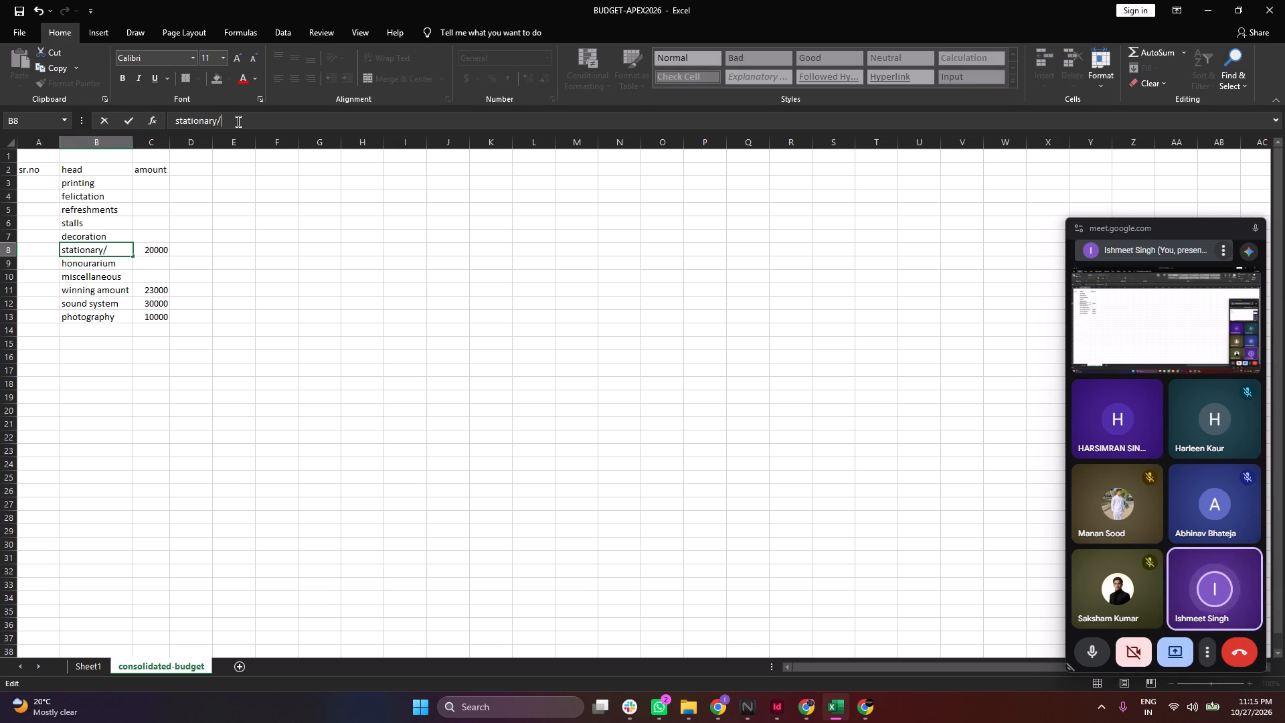
pyautogui.write('re')
pyautogui.write('gi')
pyautogui.write('stration kits')
pyautogui.press('Return')
pyautogui.scroll(1, 450, 1)
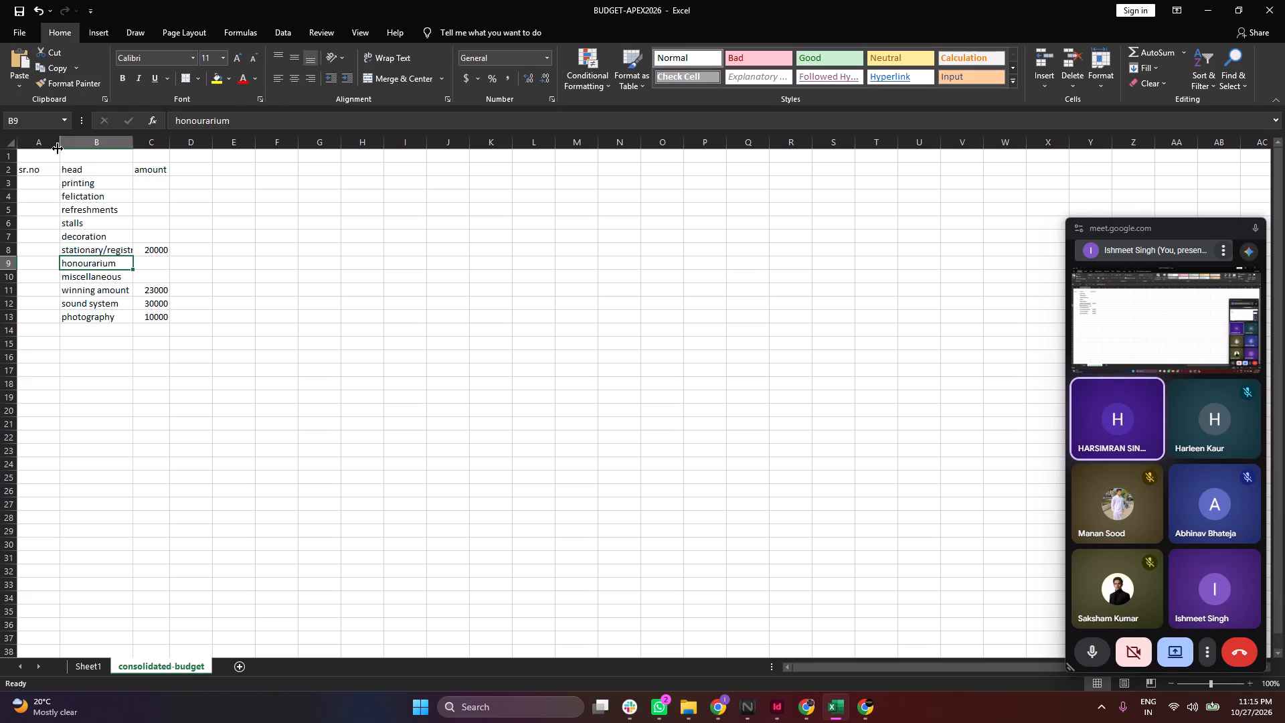
# Auto-fit the width of the head column on the consolidated-budget sheet to its longest entry.
pyautogui.doubleClick(134, 140)
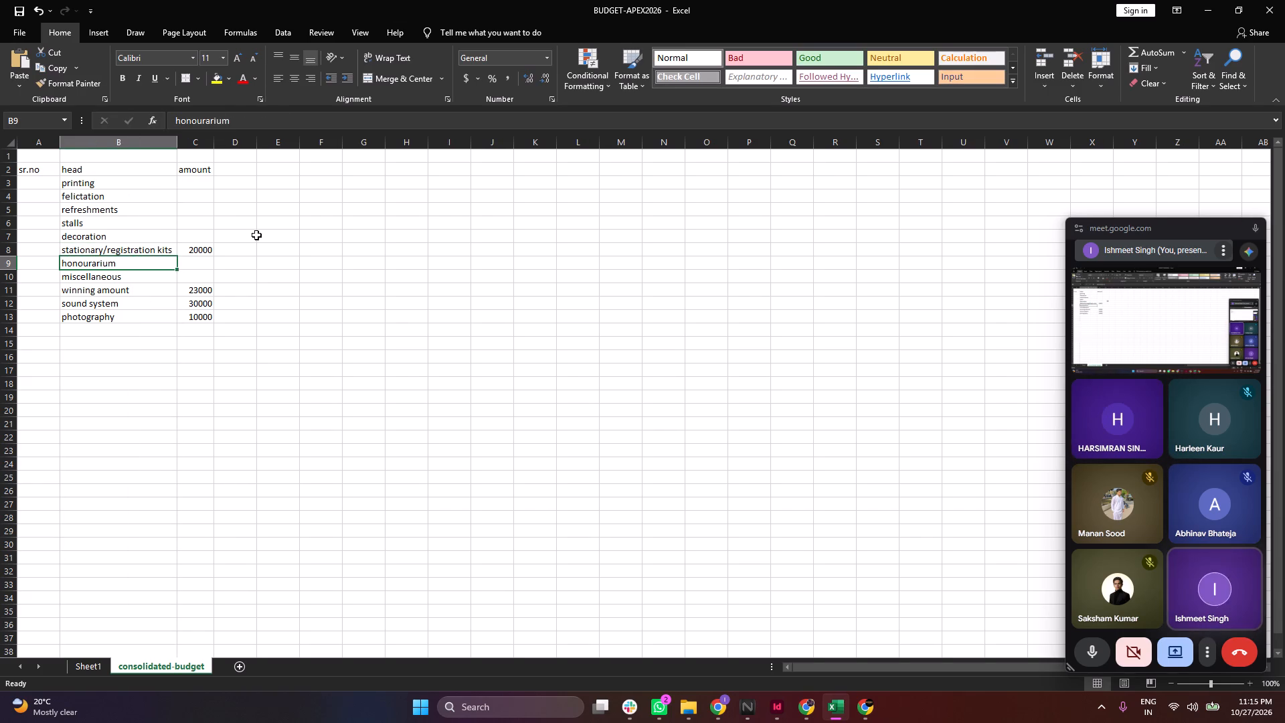
pyautogui.click(256, 236)
# Consult the itemised budget on Sheet1 and enter 20000 as the honourarium amount on the consolidated-budget sheet.
pyautogui.click(199, 266)
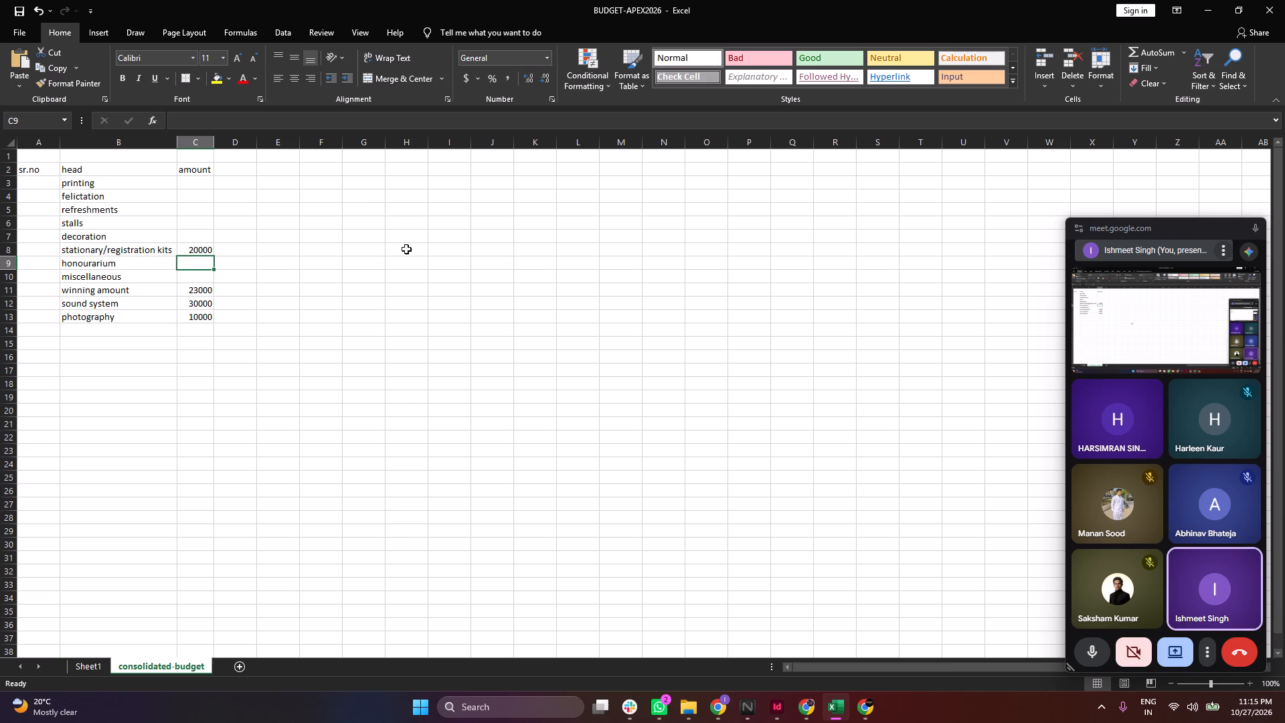
pyautogui.click(100, 669)
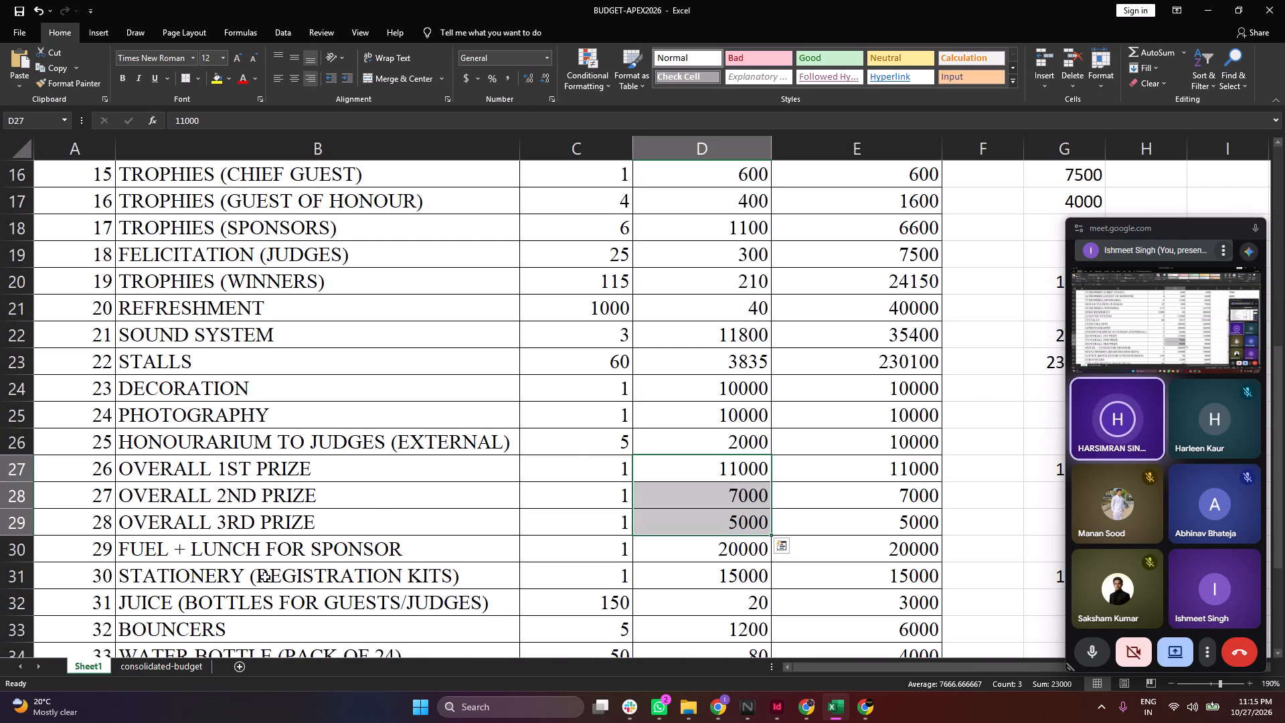
pyautogui.click(748, 390)
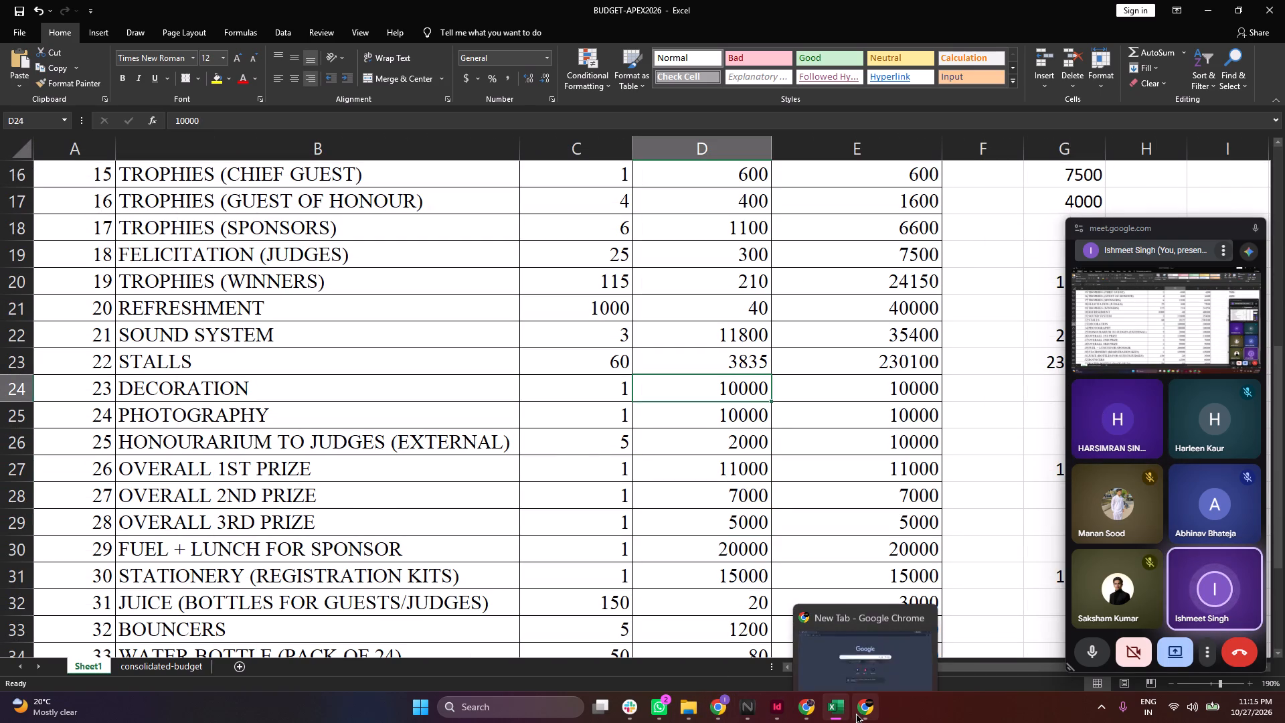
pyautogui.click(169, 668)
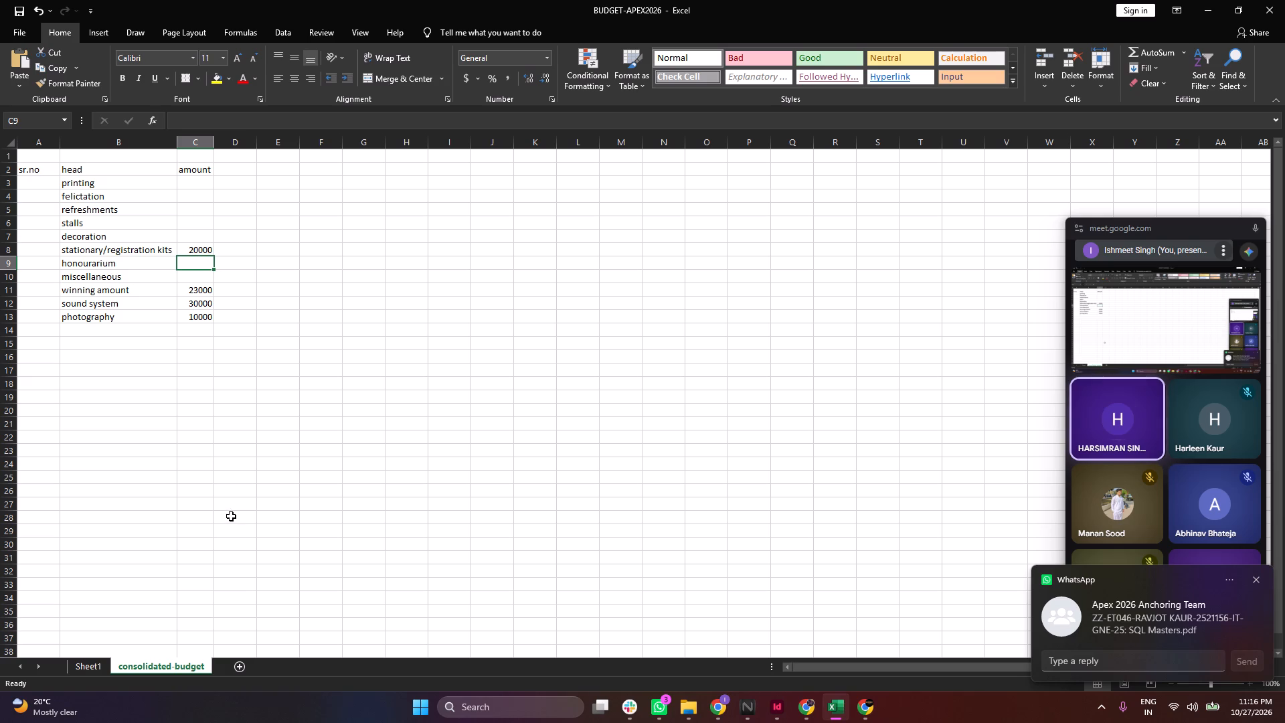
pyautogui.click(193, 266)
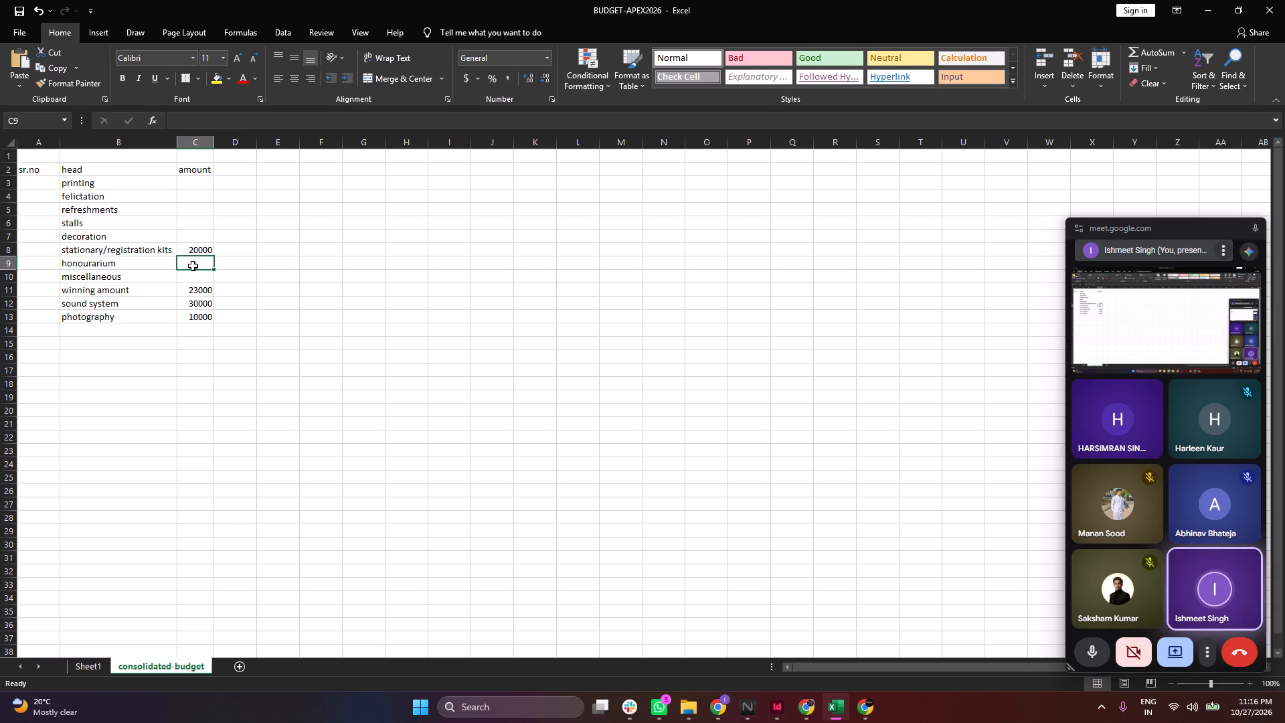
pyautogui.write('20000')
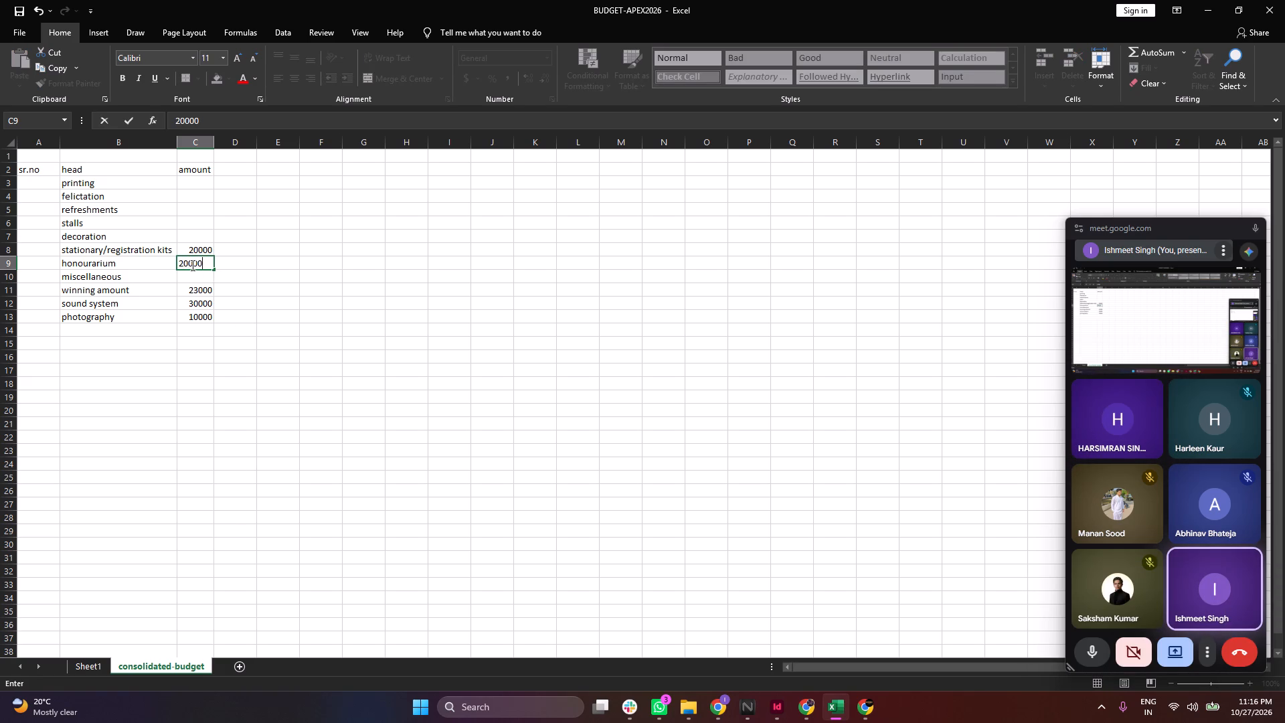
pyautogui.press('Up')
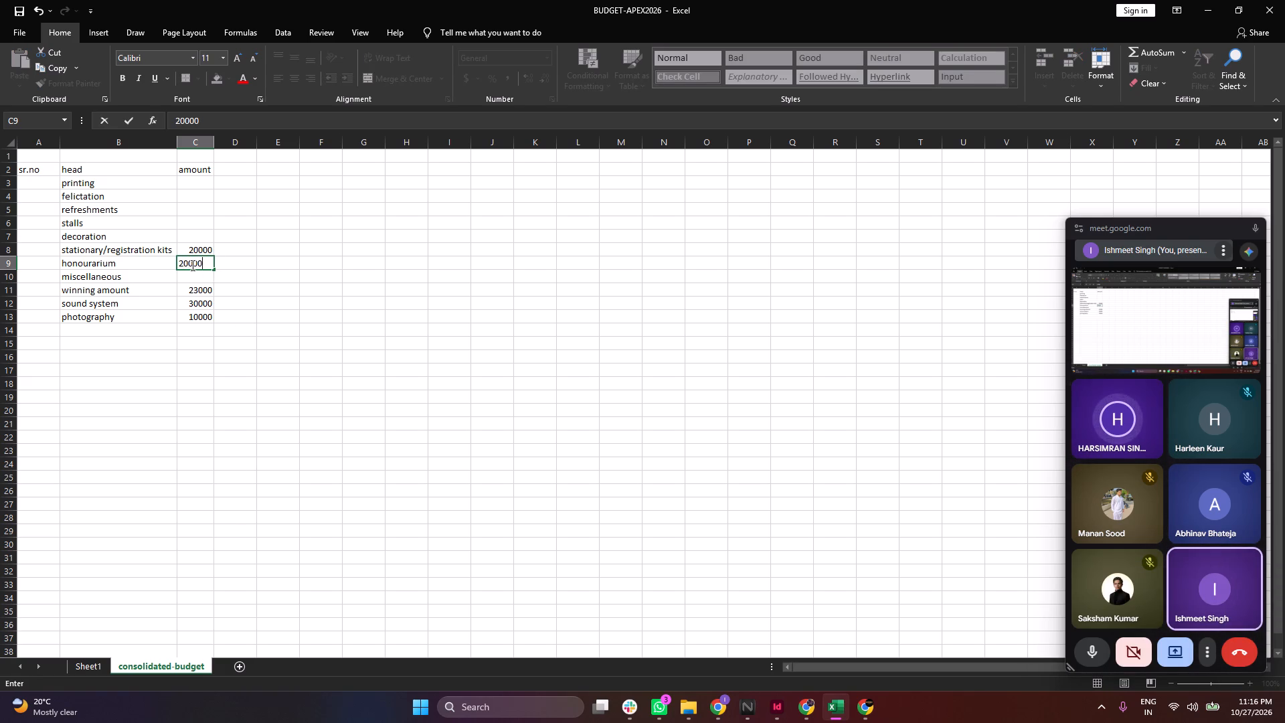
# Enter 10000 as the amount for the decoration head on the consolidated-budget sheet.
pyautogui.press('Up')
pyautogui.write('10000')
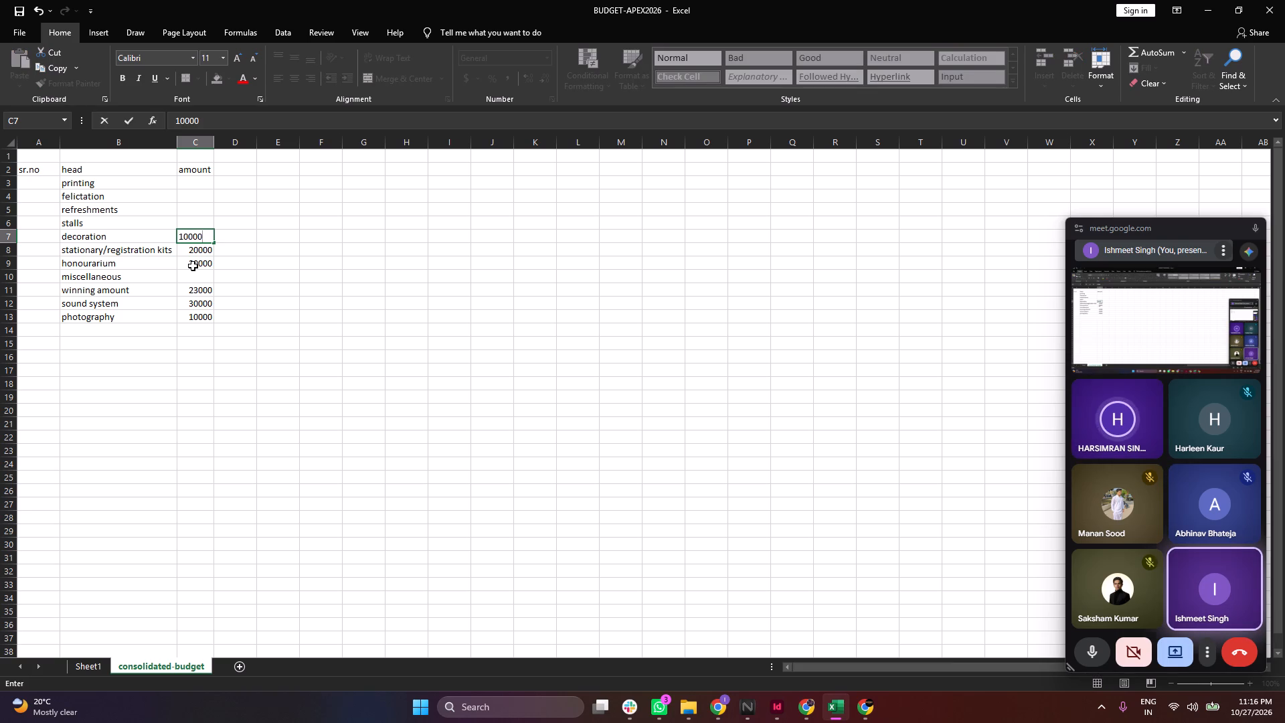
# Fill in the consolidated amounts: 10000 for decoration, 180000 for stalls and 25000 for refreshments.
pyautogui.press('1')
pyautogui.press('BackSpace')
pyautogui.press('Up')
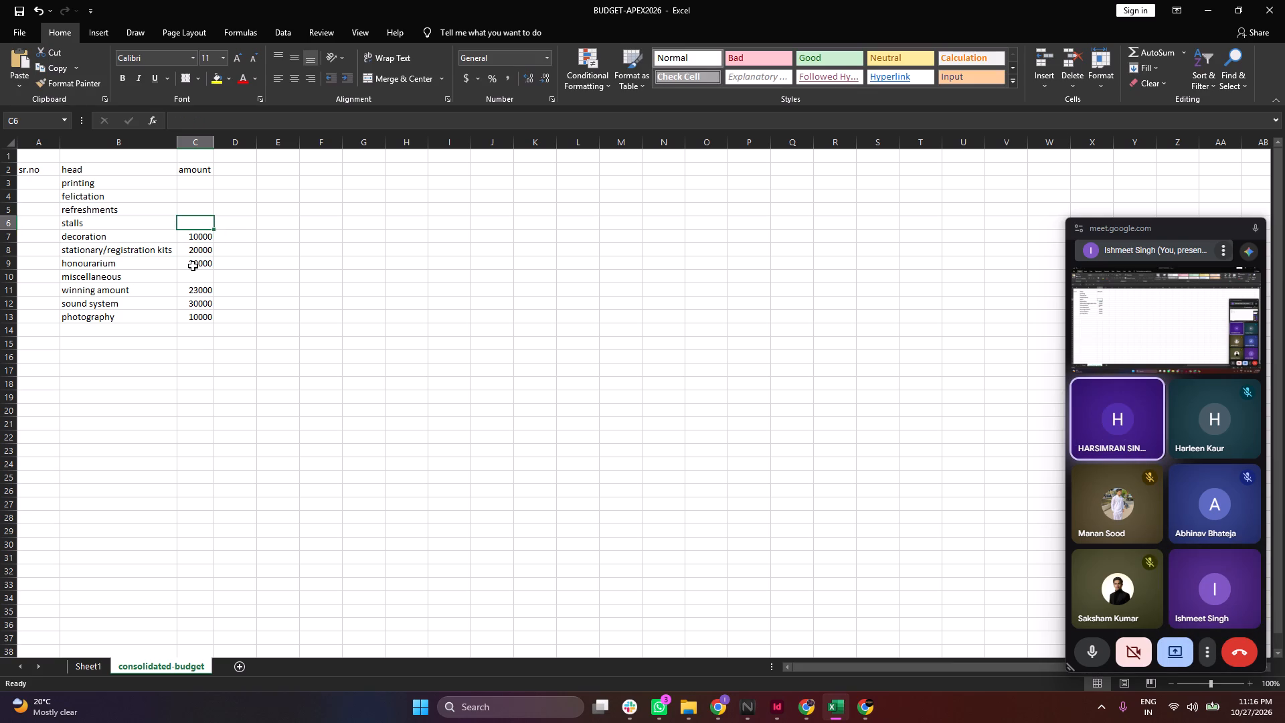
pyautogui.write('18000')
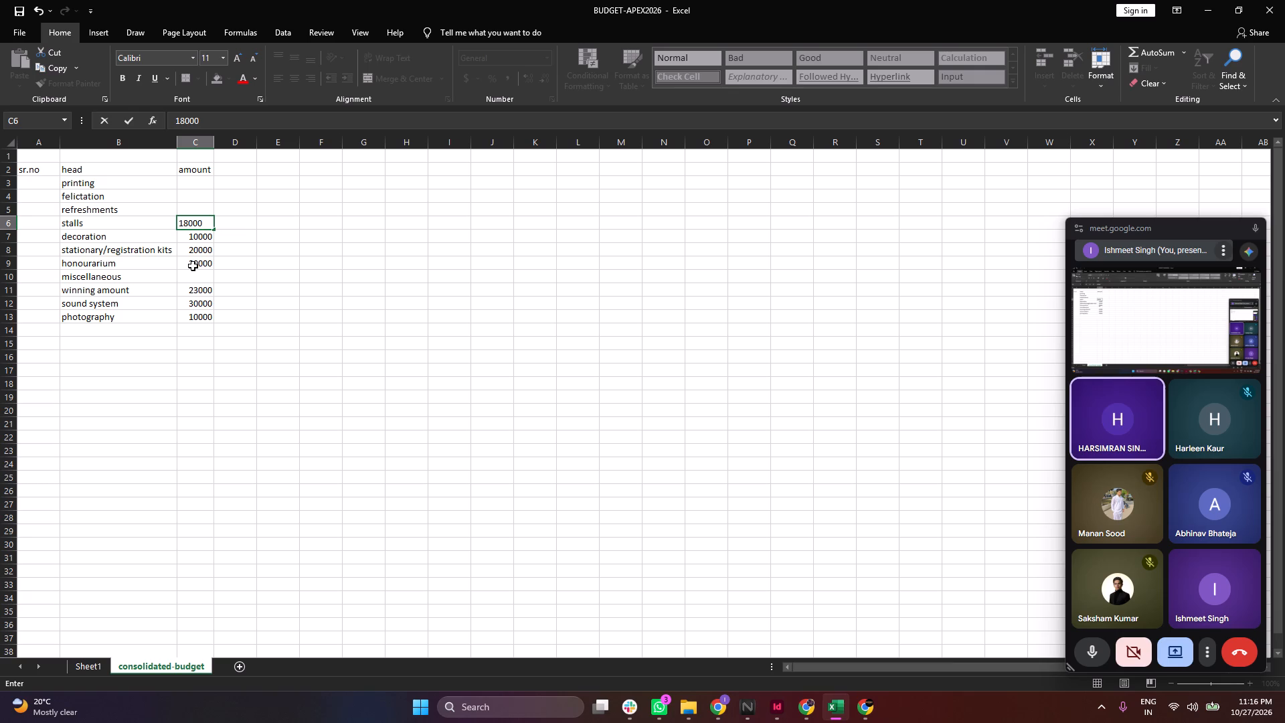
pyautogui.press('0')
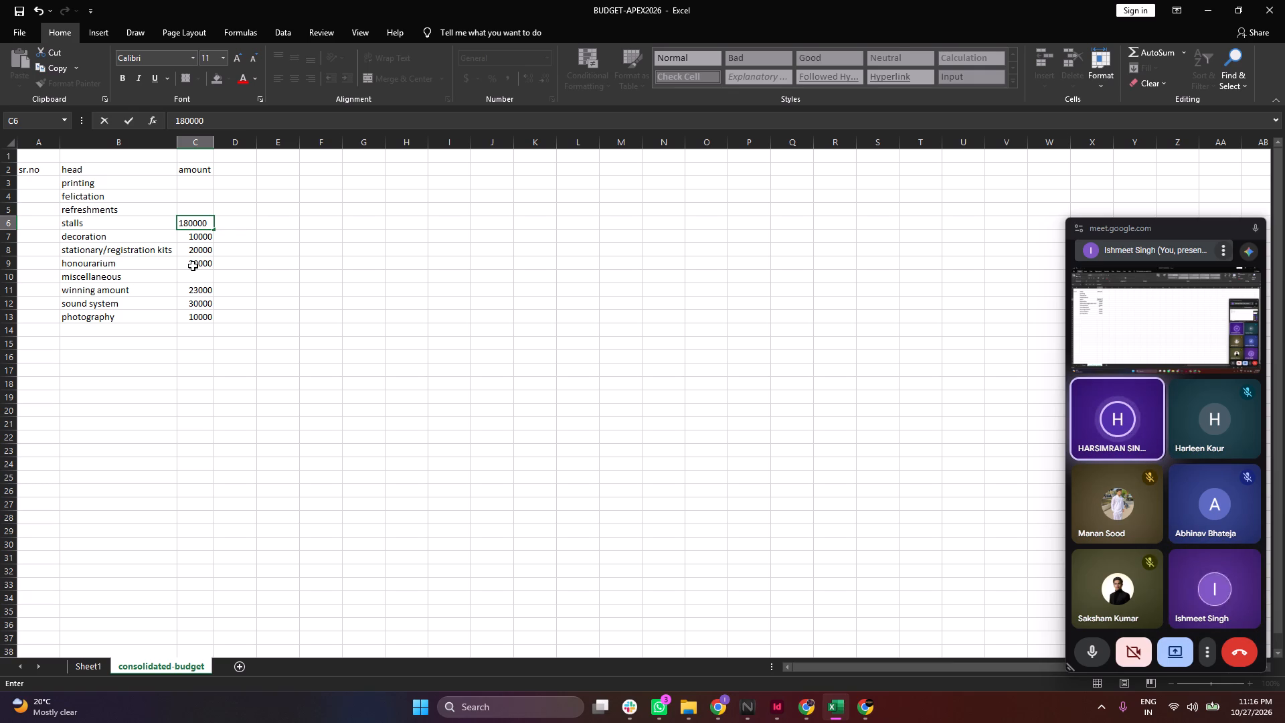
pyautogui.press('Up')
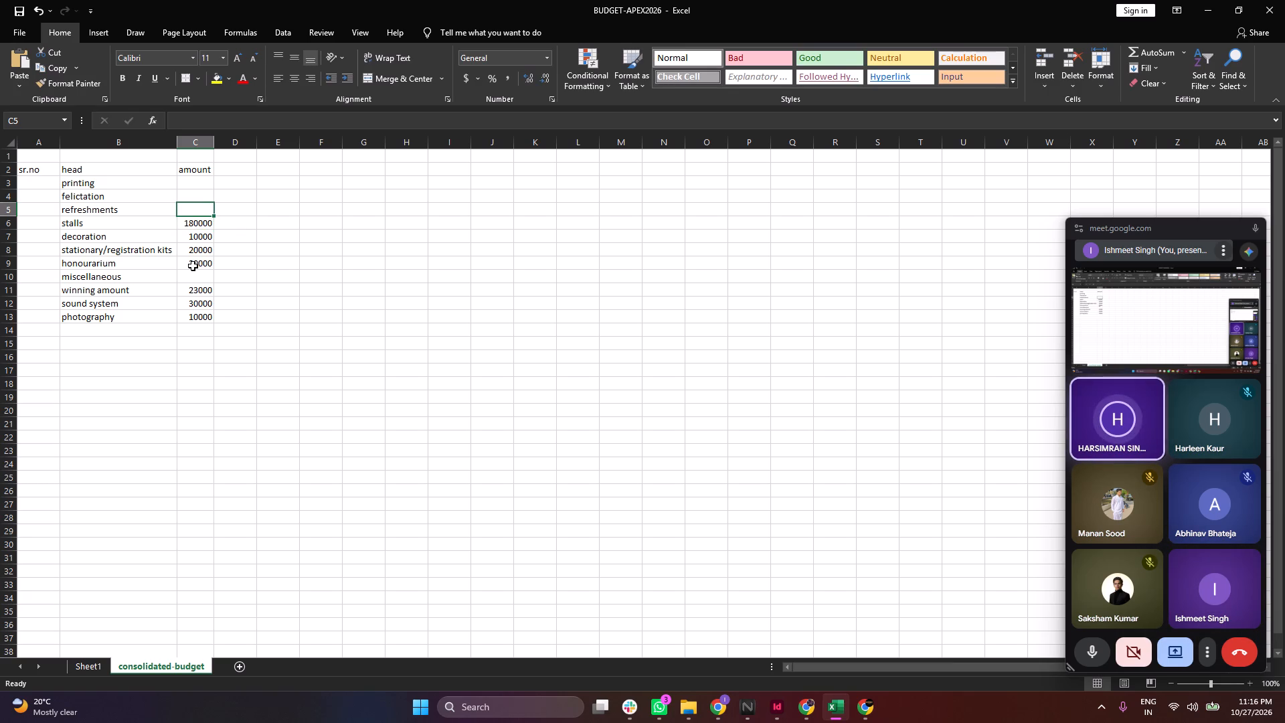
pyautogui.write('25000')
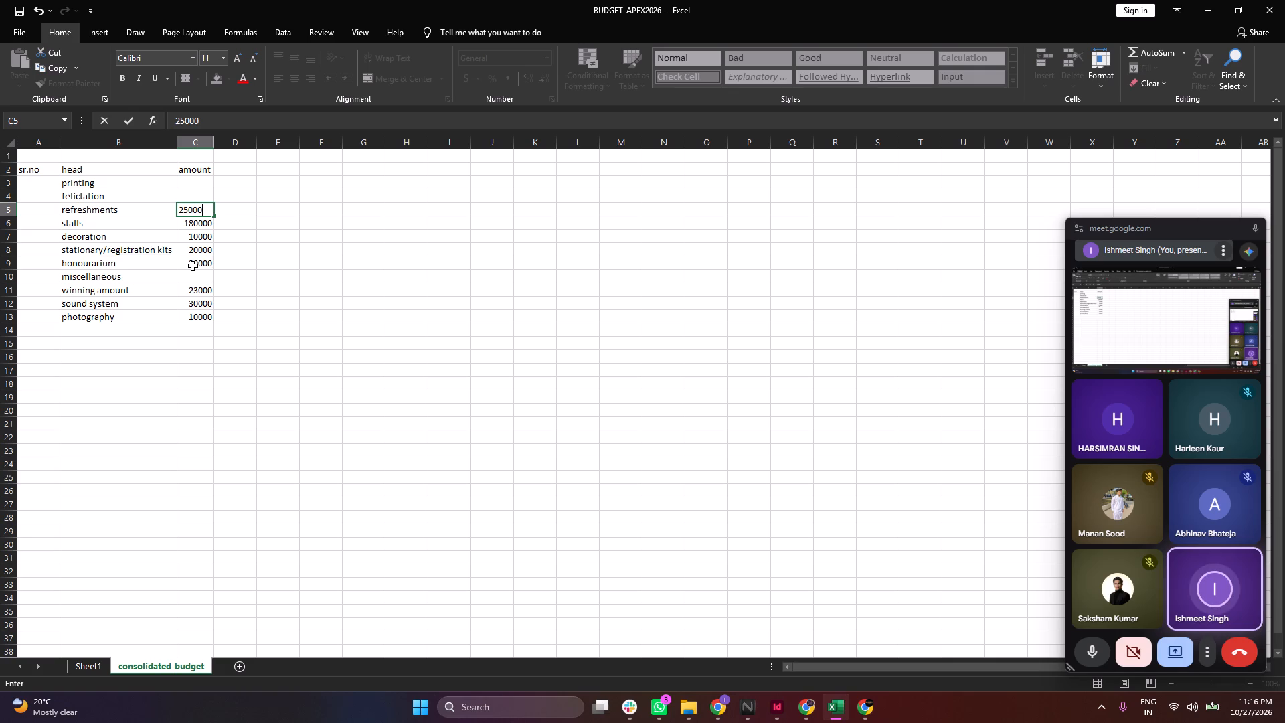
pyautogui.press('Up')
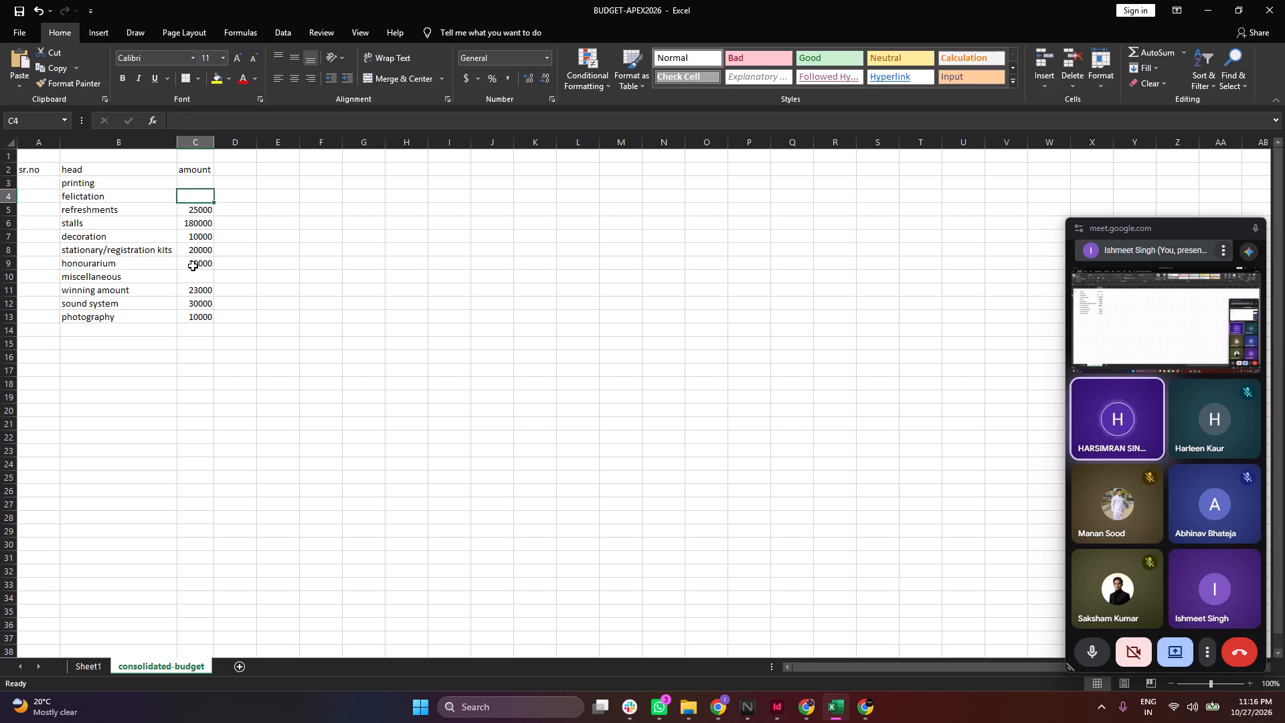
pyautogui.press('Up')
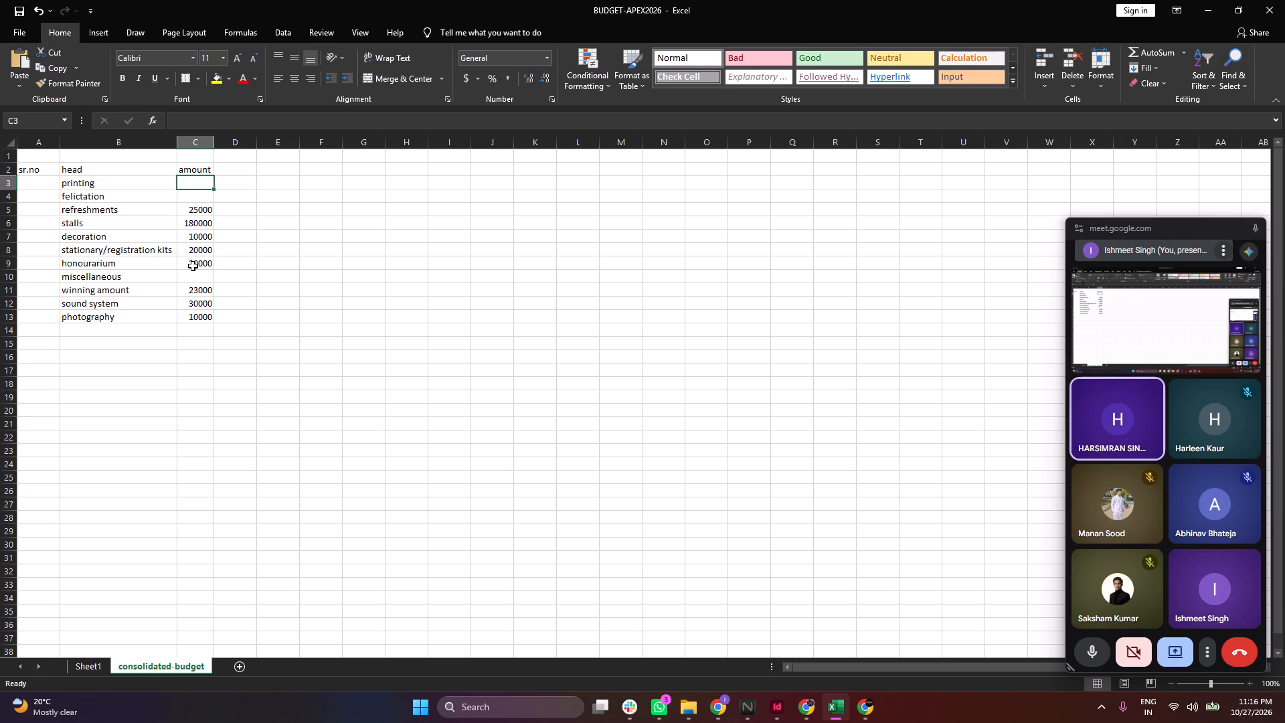
# On Sheet1, select the amounts from TROPHIES (OVERALL) through TROPHIES (WINNERS) to check their sum.
pyautogui.click(94, 669)
pyautogui.scroll(4, 541, 442)
pyautogui.click(725, 449)
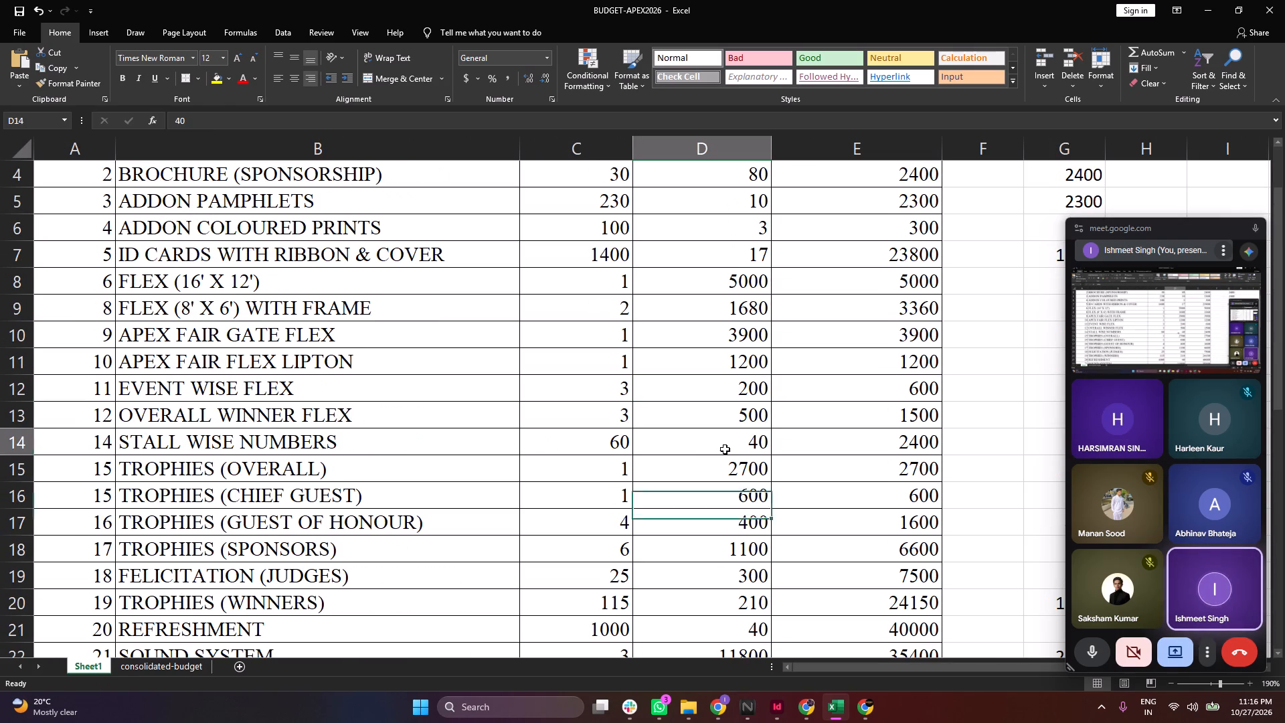
pyautogui.moveTo(887, 463); pyautogui.dragTo(904, 591)
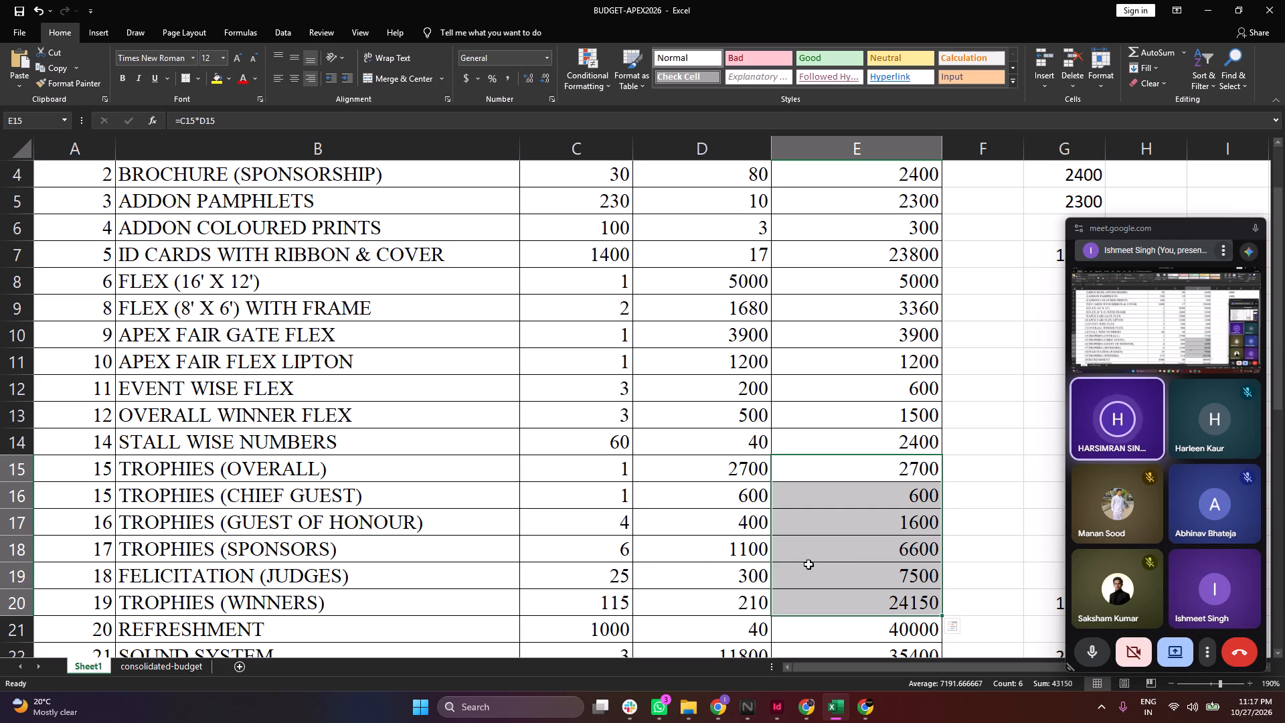
# Set the quantity of the TROPHIES (WINNERS) item to 35.
pyautogui.click(614, 609)
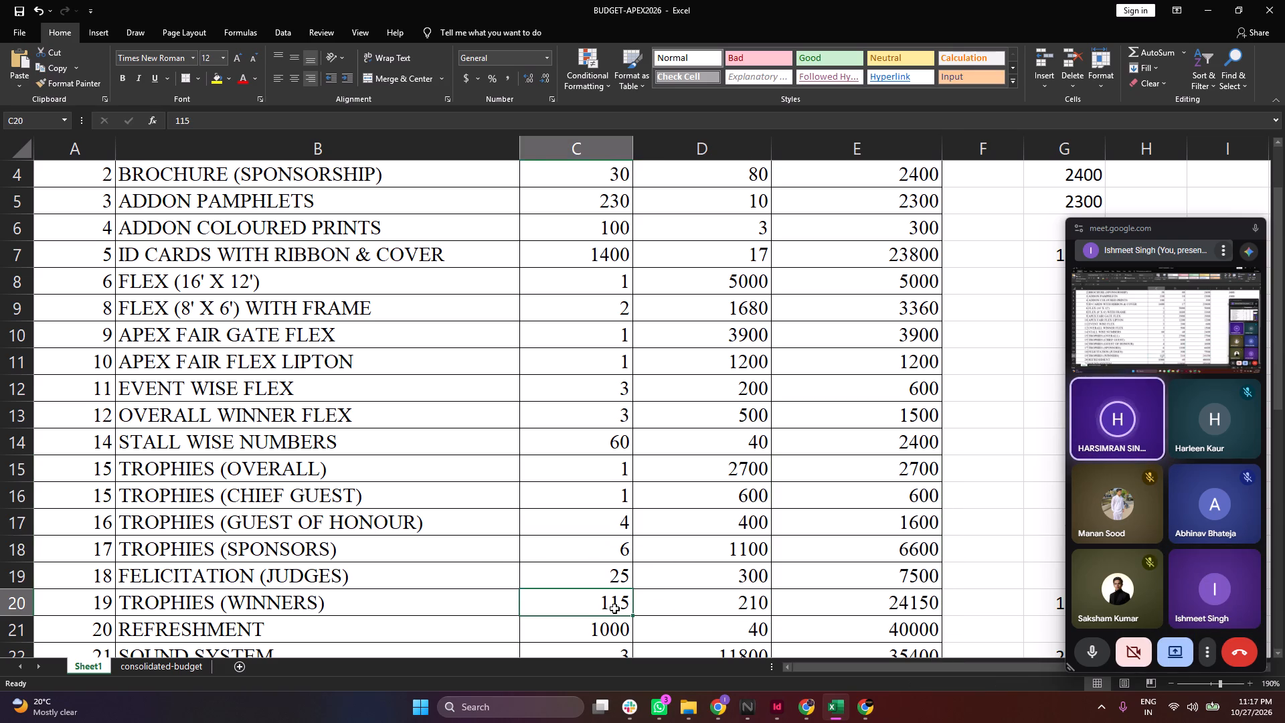
pyautogui.doubleClick(602, 607)
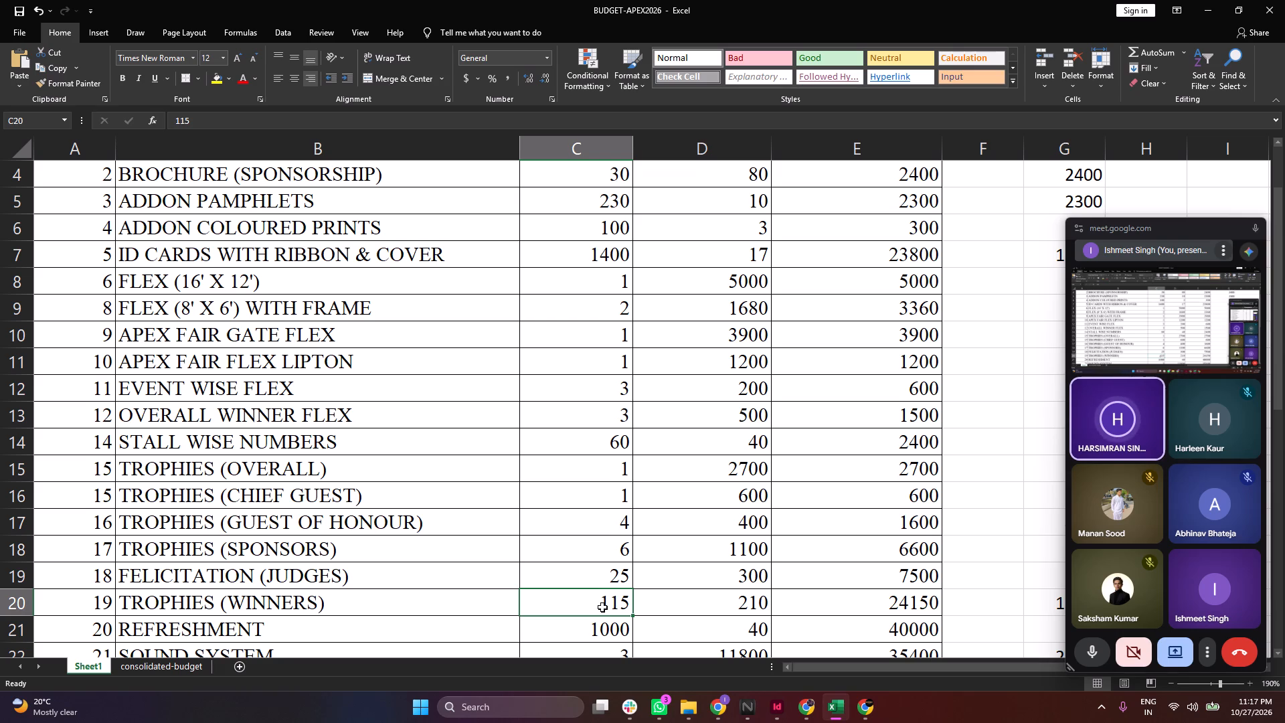
pyautogui.tripleClick(748, 596)
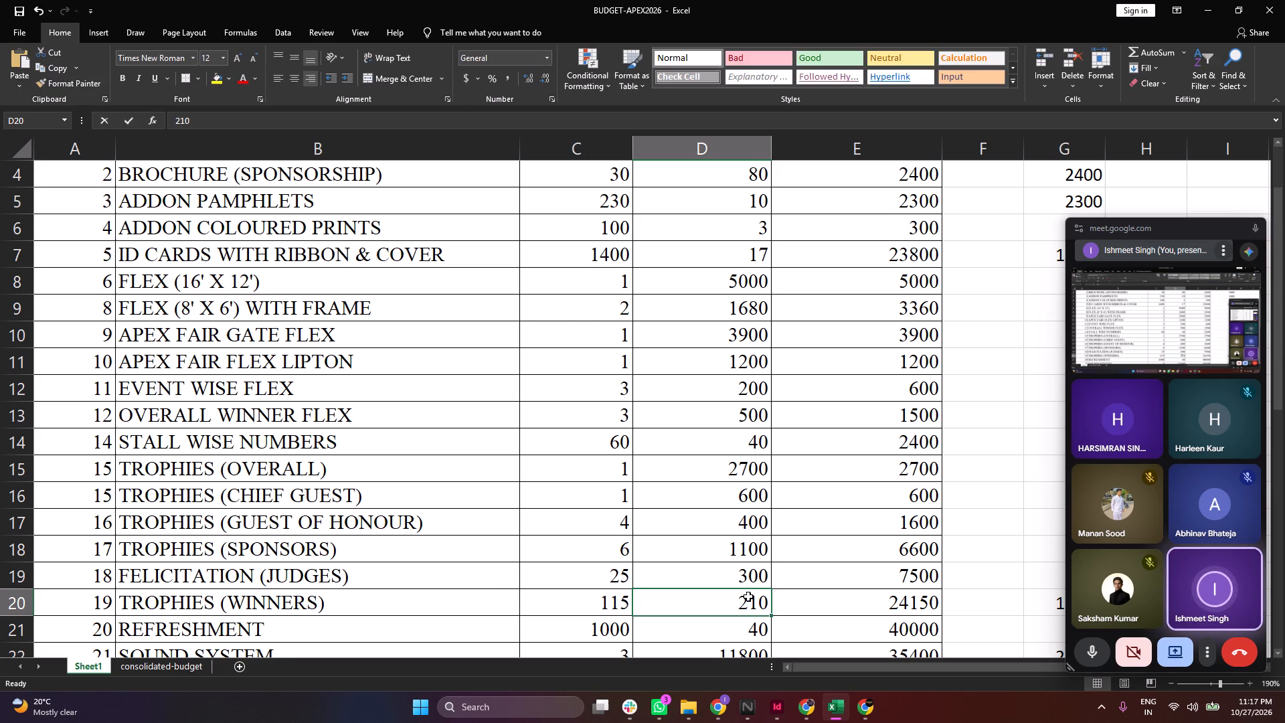
pyautogui.doubleClick(748, 596)
pyautogui.click(719, 602)
pyautogui.click(606, 606)
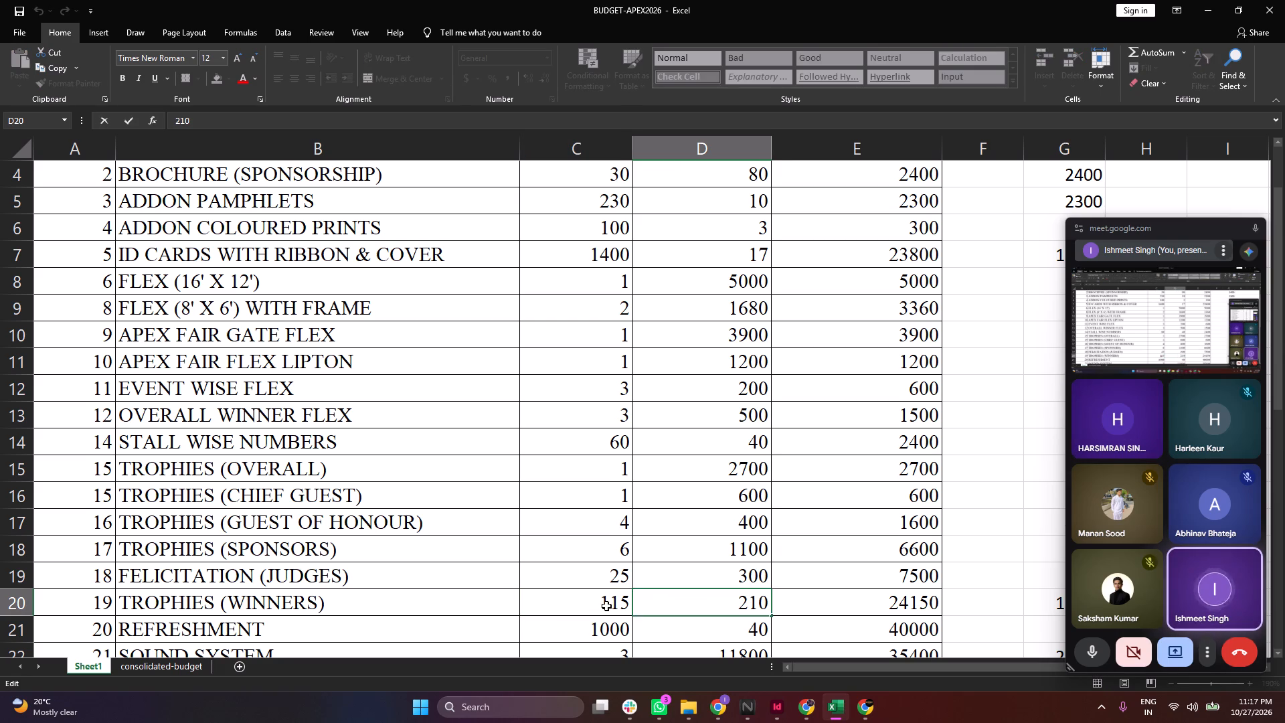
pyautogui.scroll(6, 606, 606)
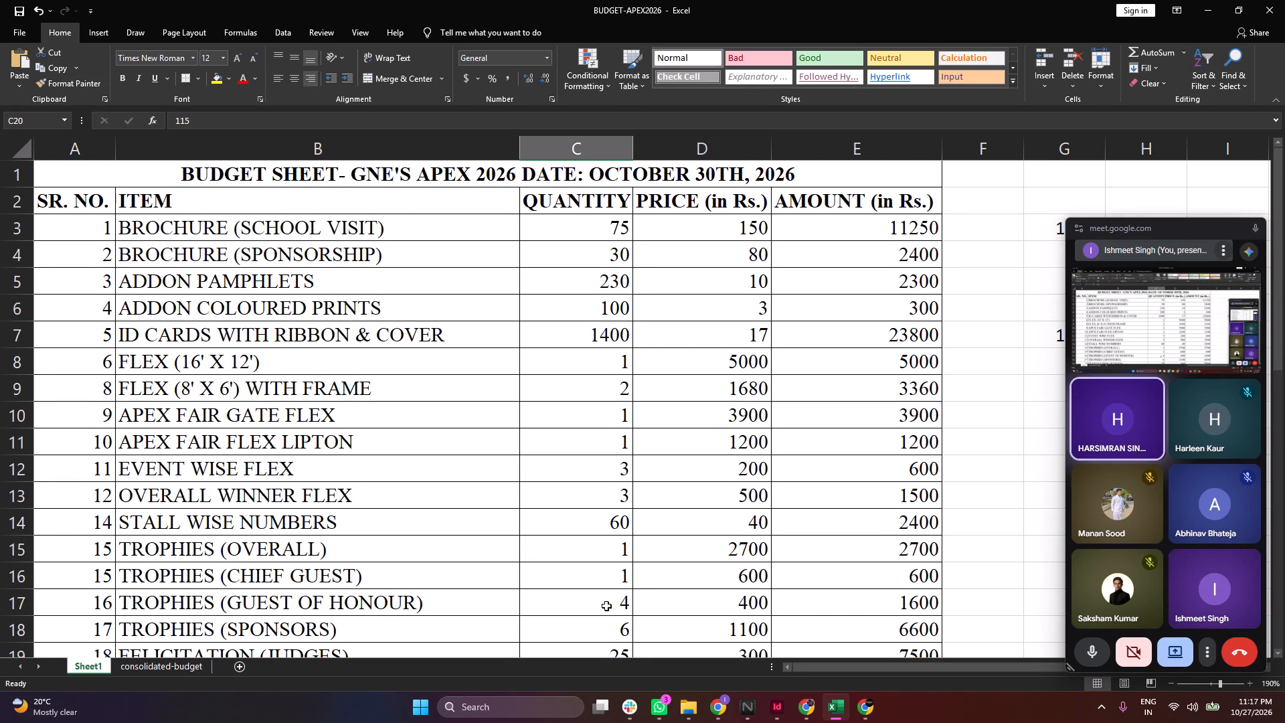
pyautogui.scroll(-3, 606, 606)
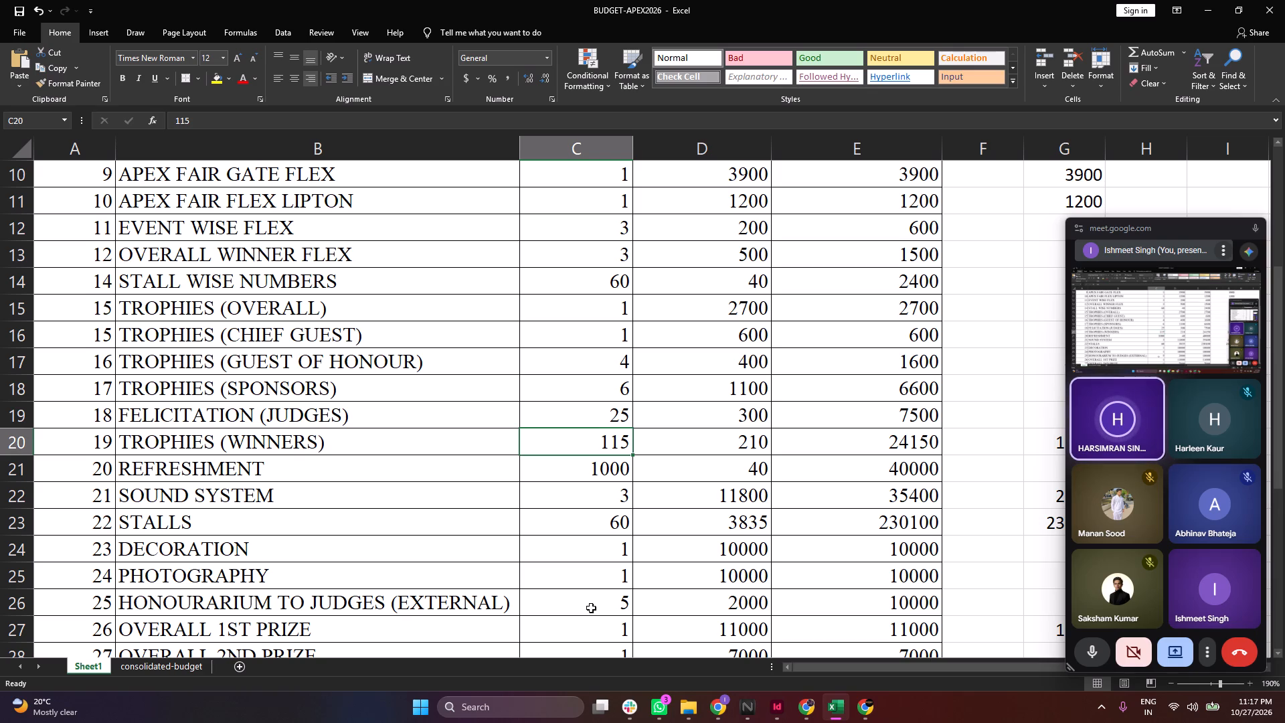
pyautogui.write('35')
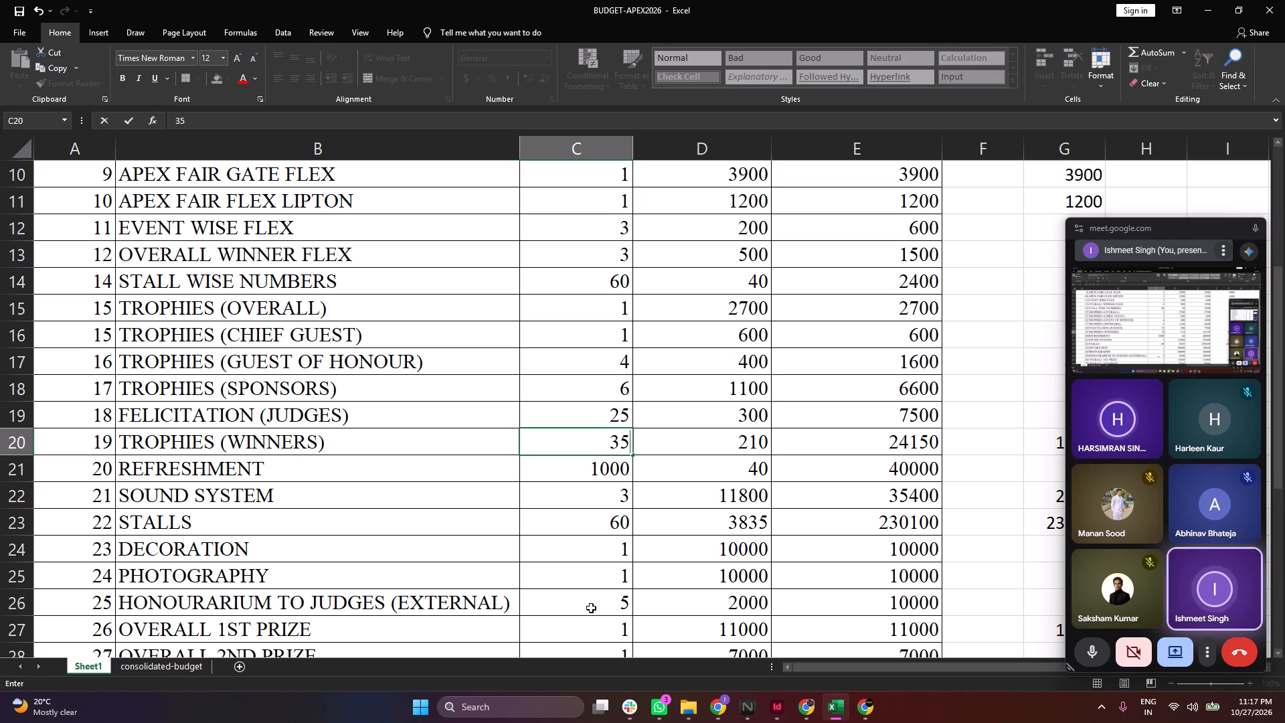
pyautogui.press('Down')
pyautogui.press('Up')
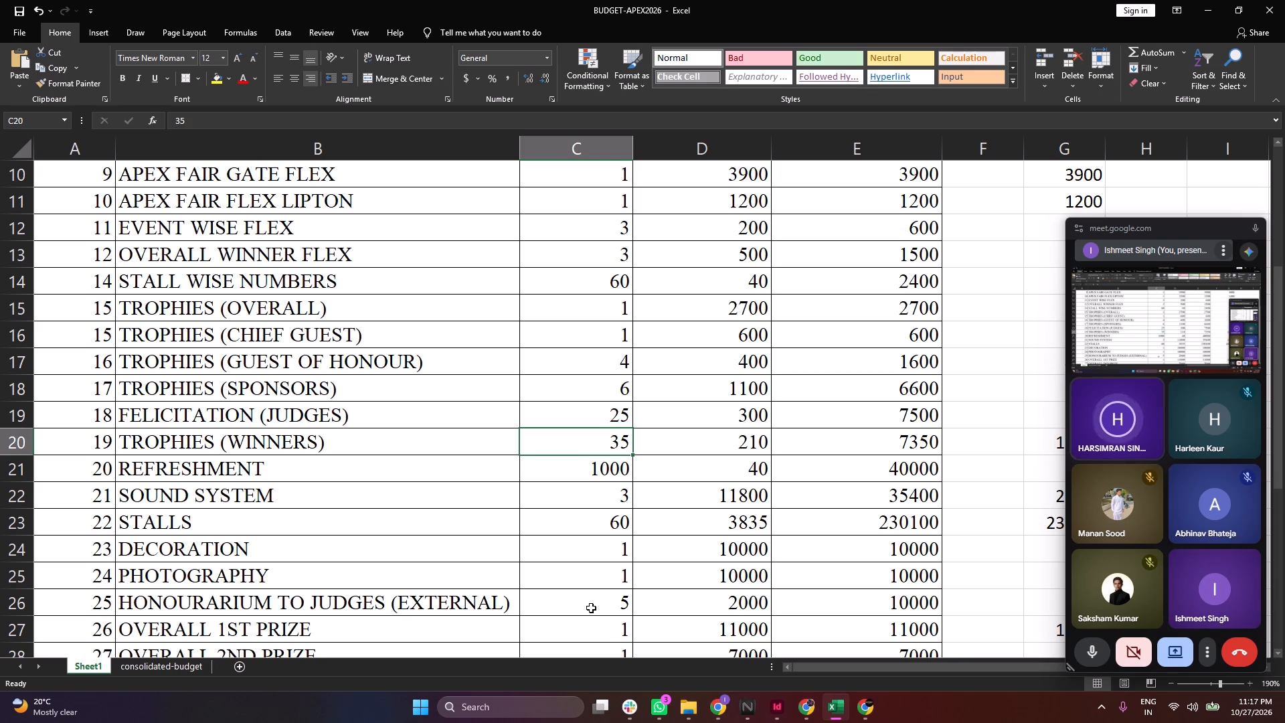
pyautogui.press('Down')
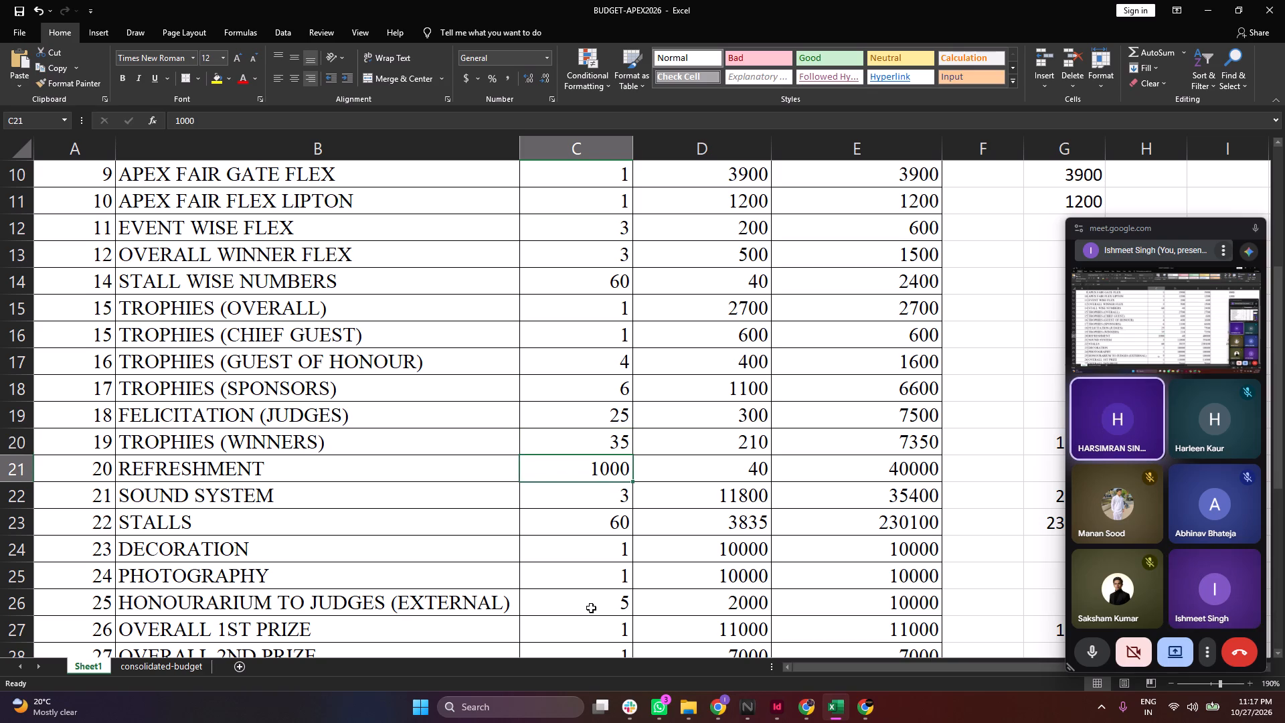
pyautogui.press('Up')
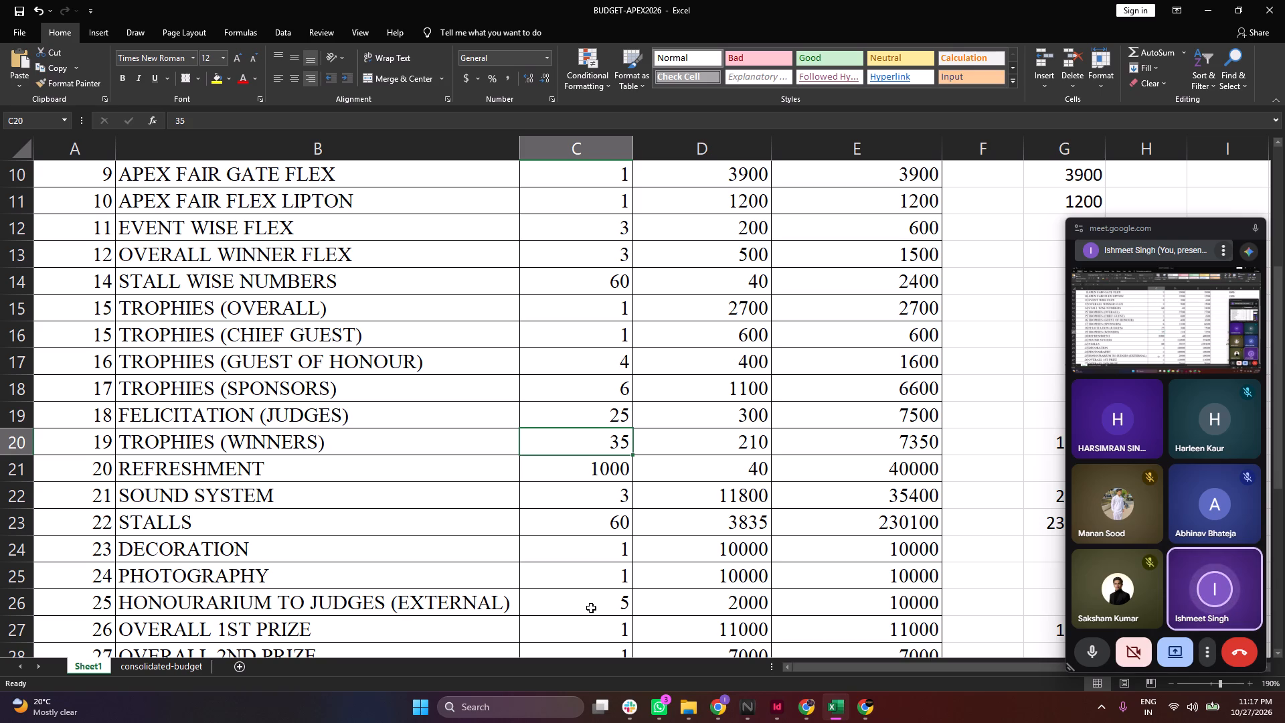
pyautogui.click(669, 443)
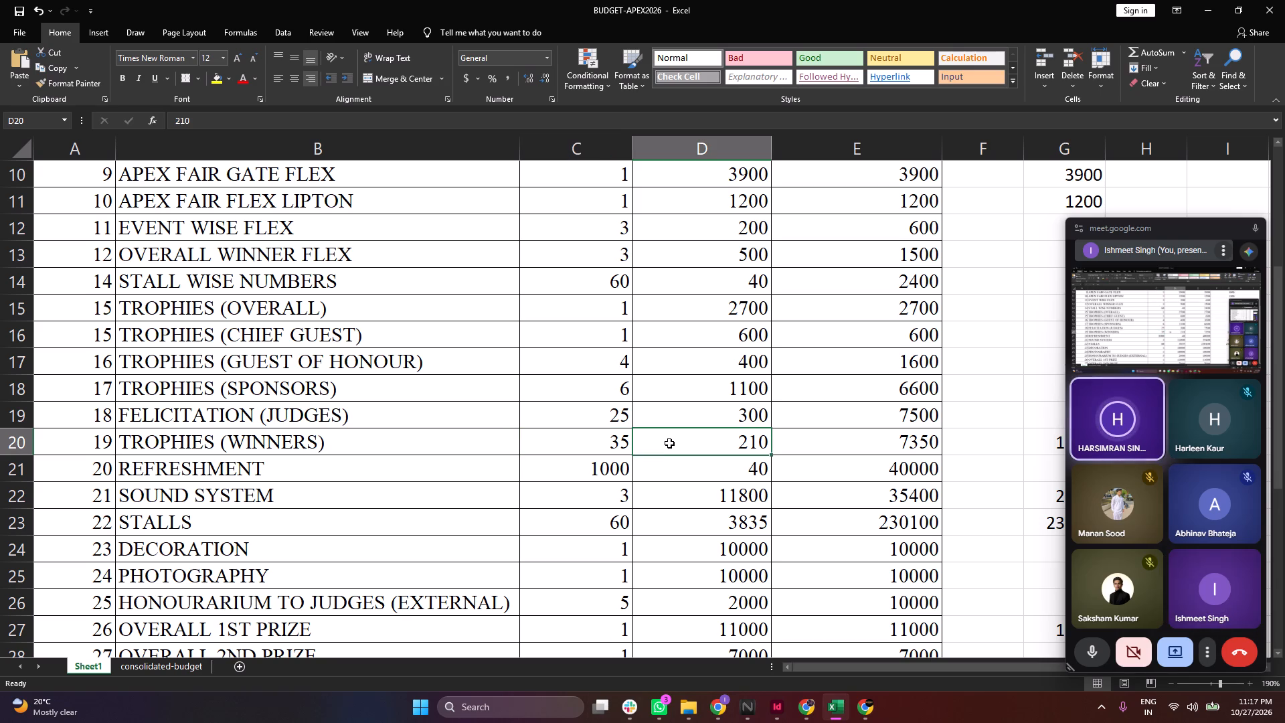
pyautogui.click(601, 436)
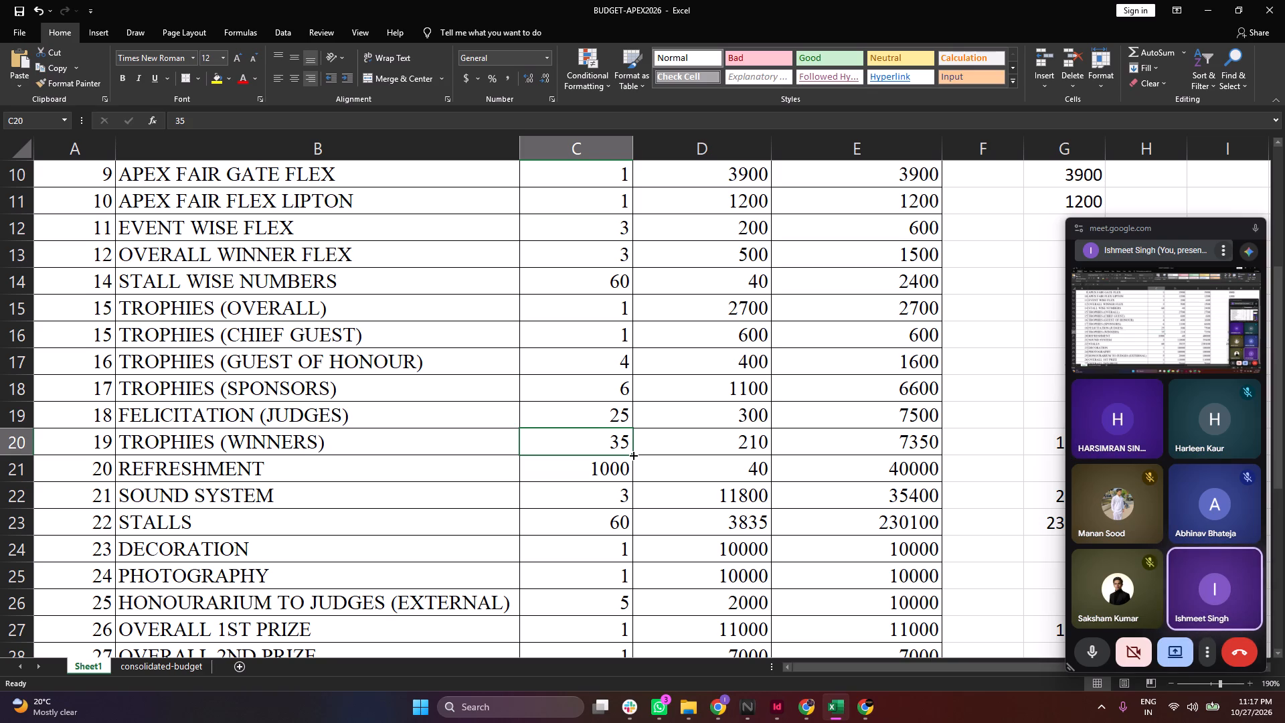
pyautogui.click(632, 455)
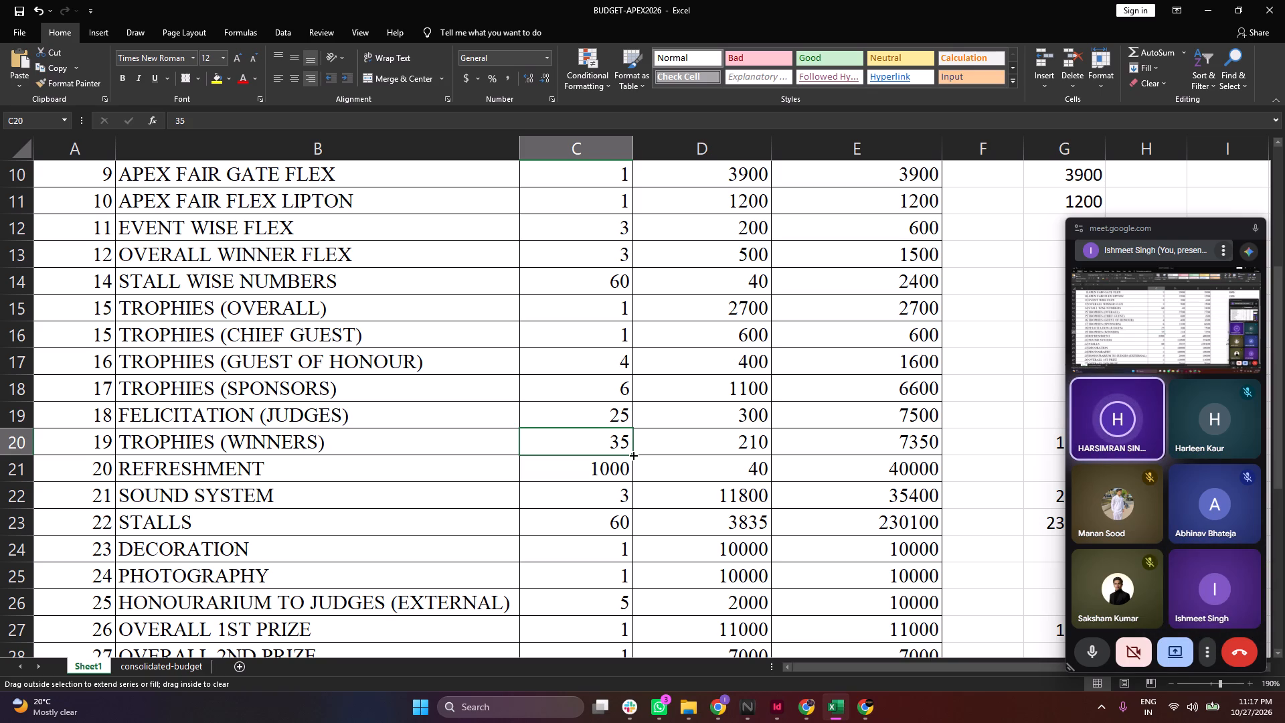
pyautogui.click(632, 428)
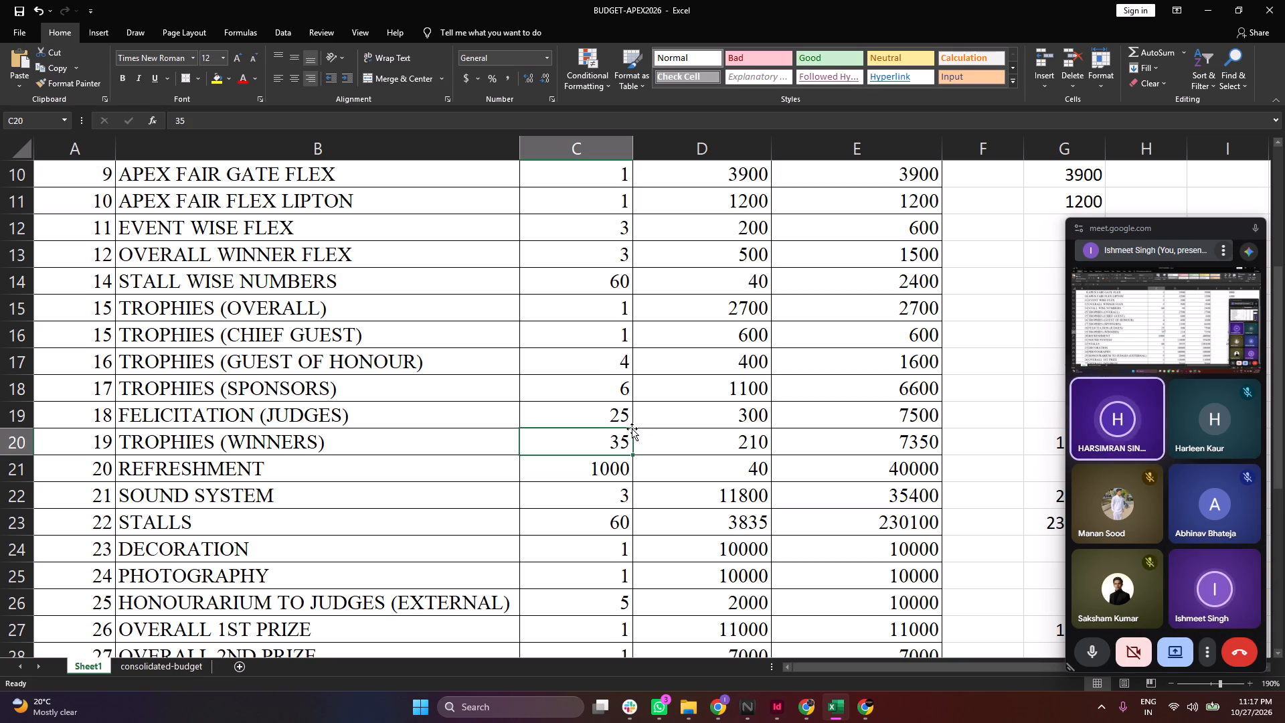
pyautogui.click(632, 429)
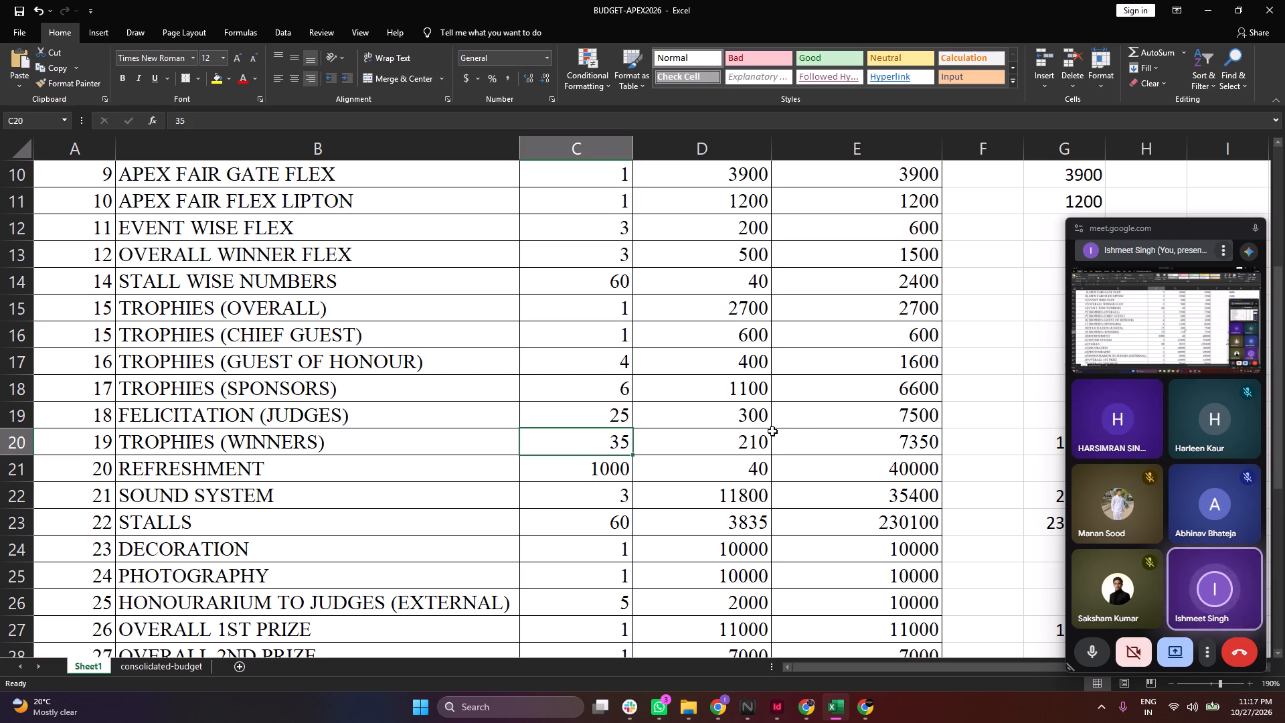
# Fill the FELICITATION (JUDGES) price of 300 down the price column over the items below it.
pyautogui.click(770, 428)
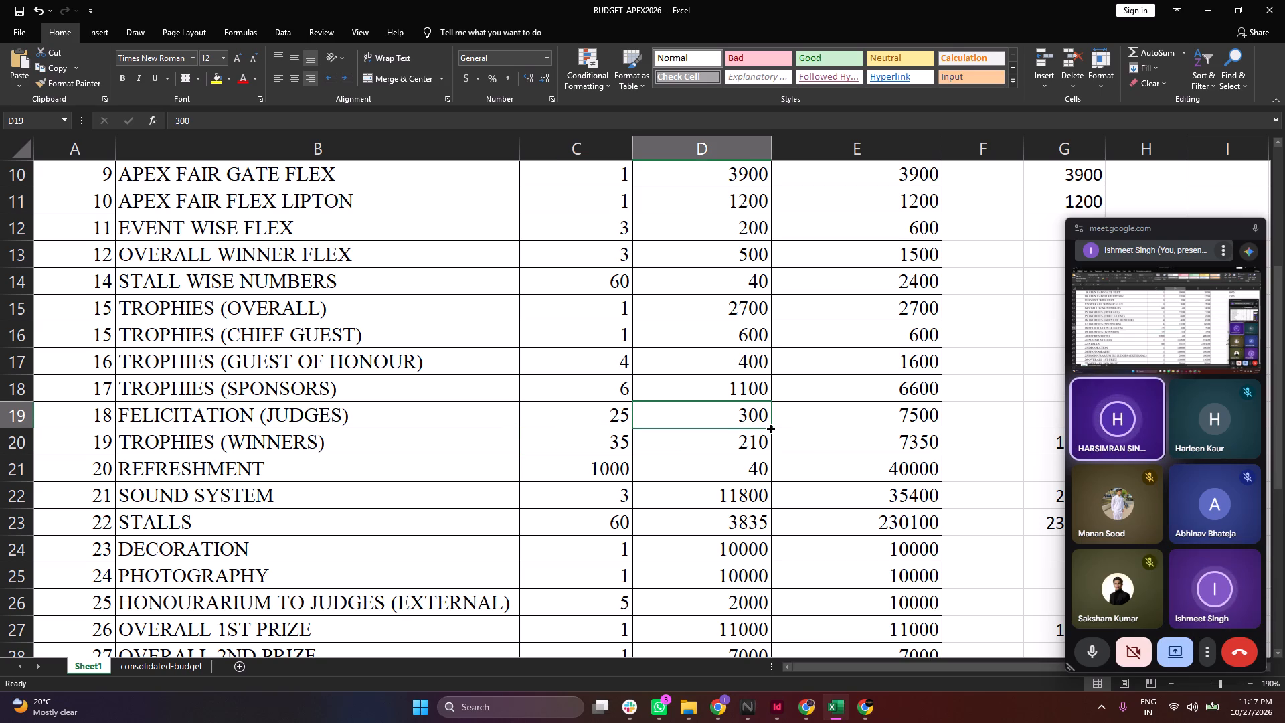
pyautogui.click(770, 428)
pyautogui.doubleClick(770, 427)
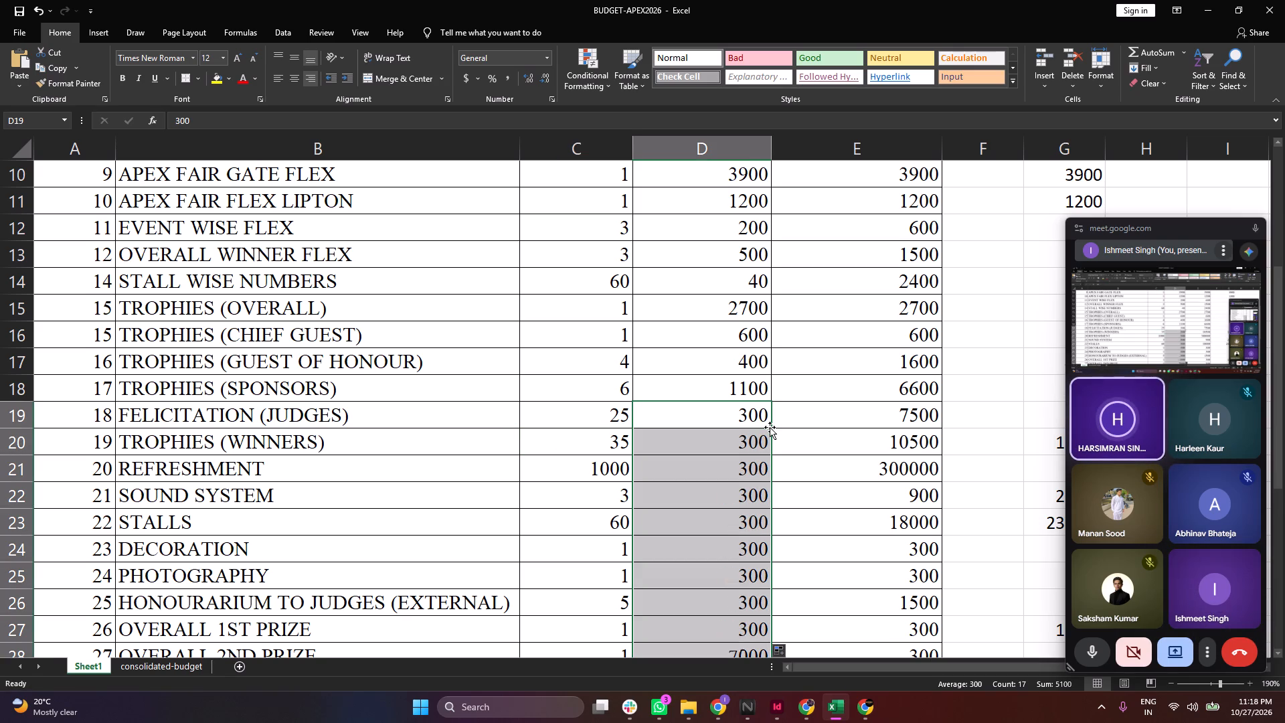
# Undo the fill of the FELICITATION (JUDGES) price over the items below it.
pyautogui.hotkey('ctrl', 'z')
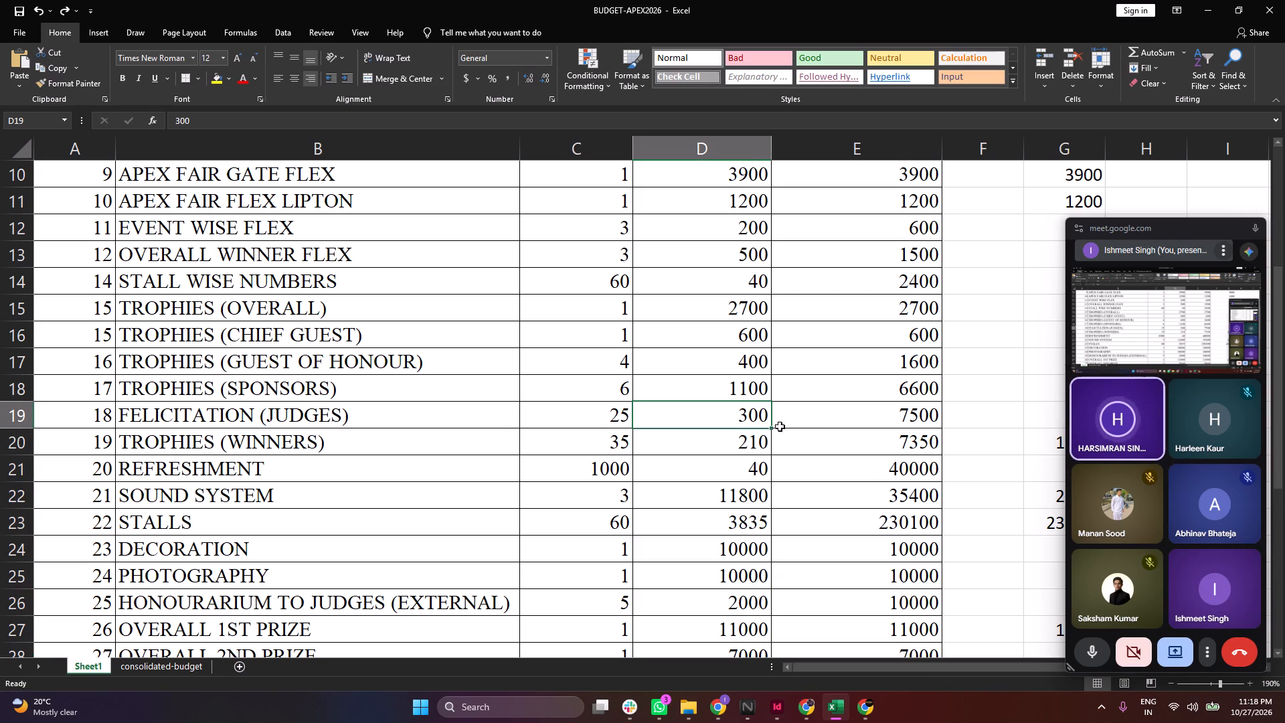
pyautogui.click(974, 420)
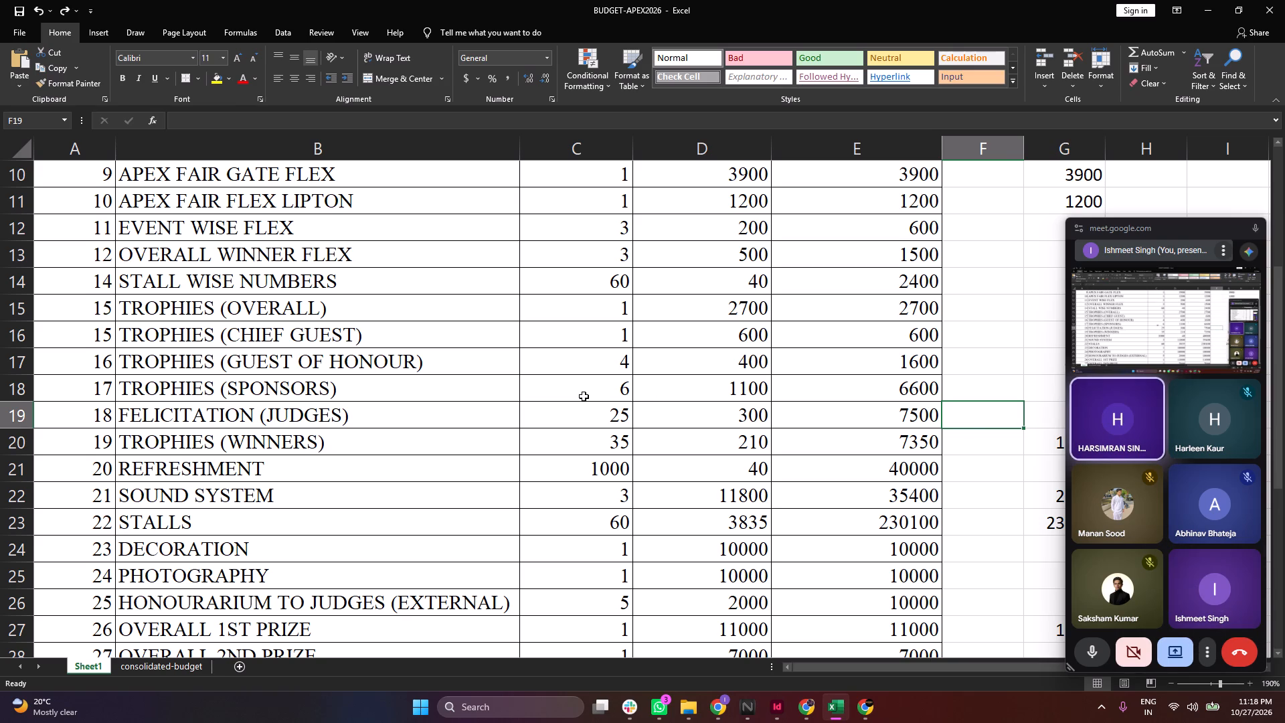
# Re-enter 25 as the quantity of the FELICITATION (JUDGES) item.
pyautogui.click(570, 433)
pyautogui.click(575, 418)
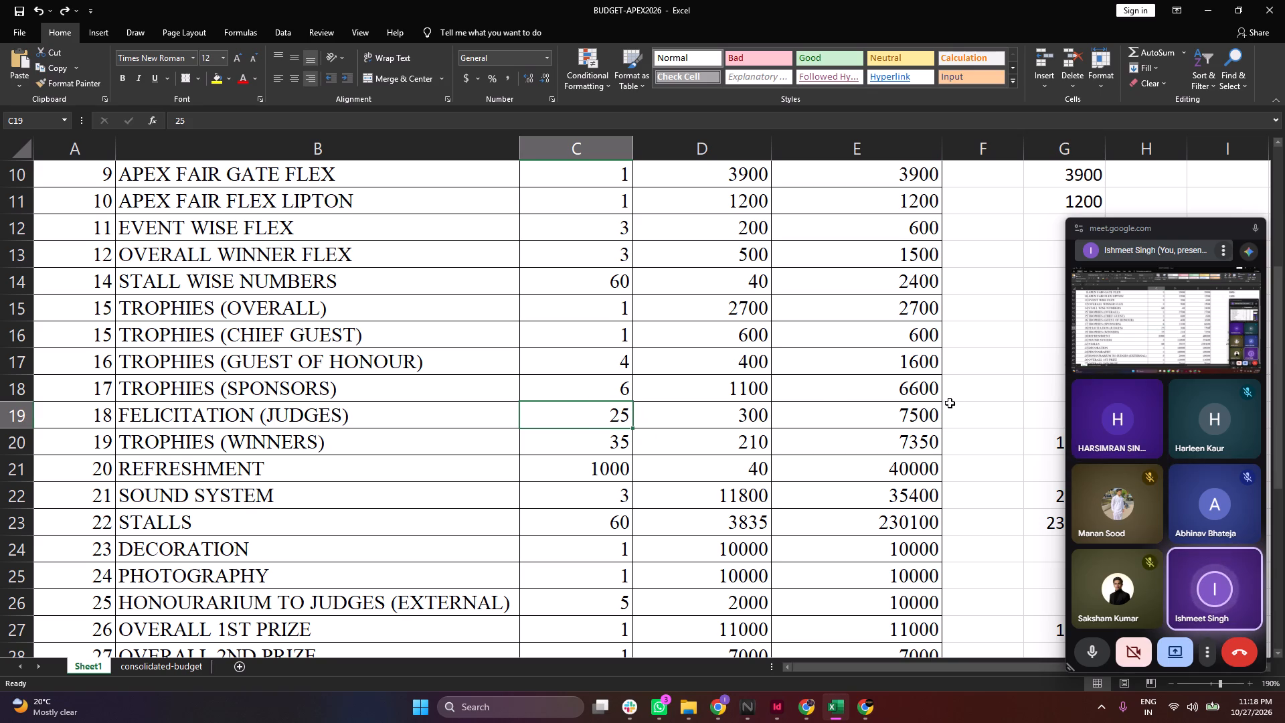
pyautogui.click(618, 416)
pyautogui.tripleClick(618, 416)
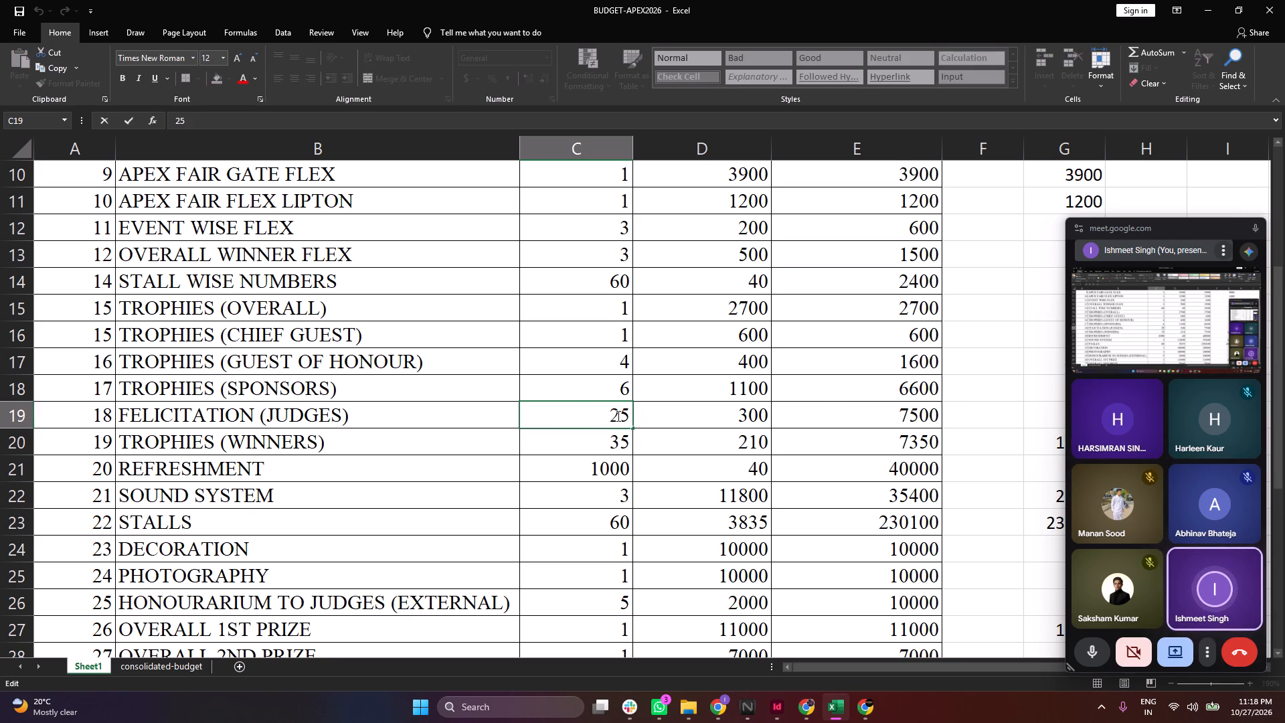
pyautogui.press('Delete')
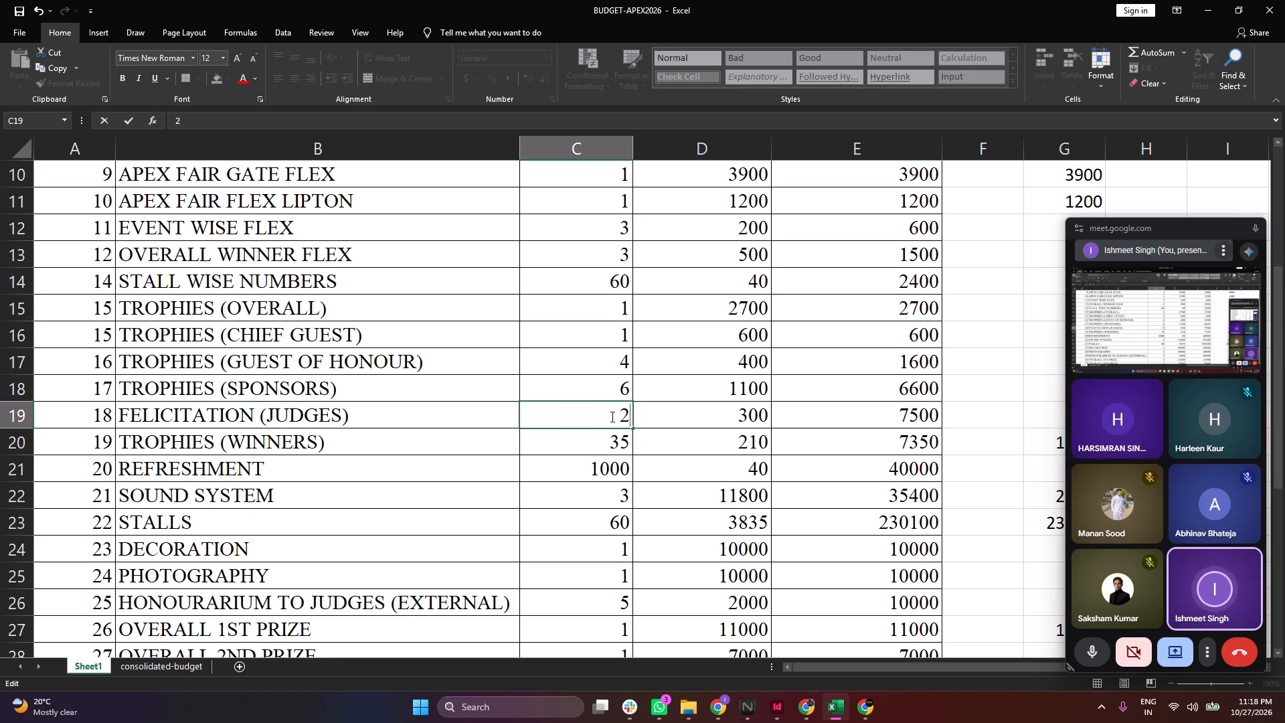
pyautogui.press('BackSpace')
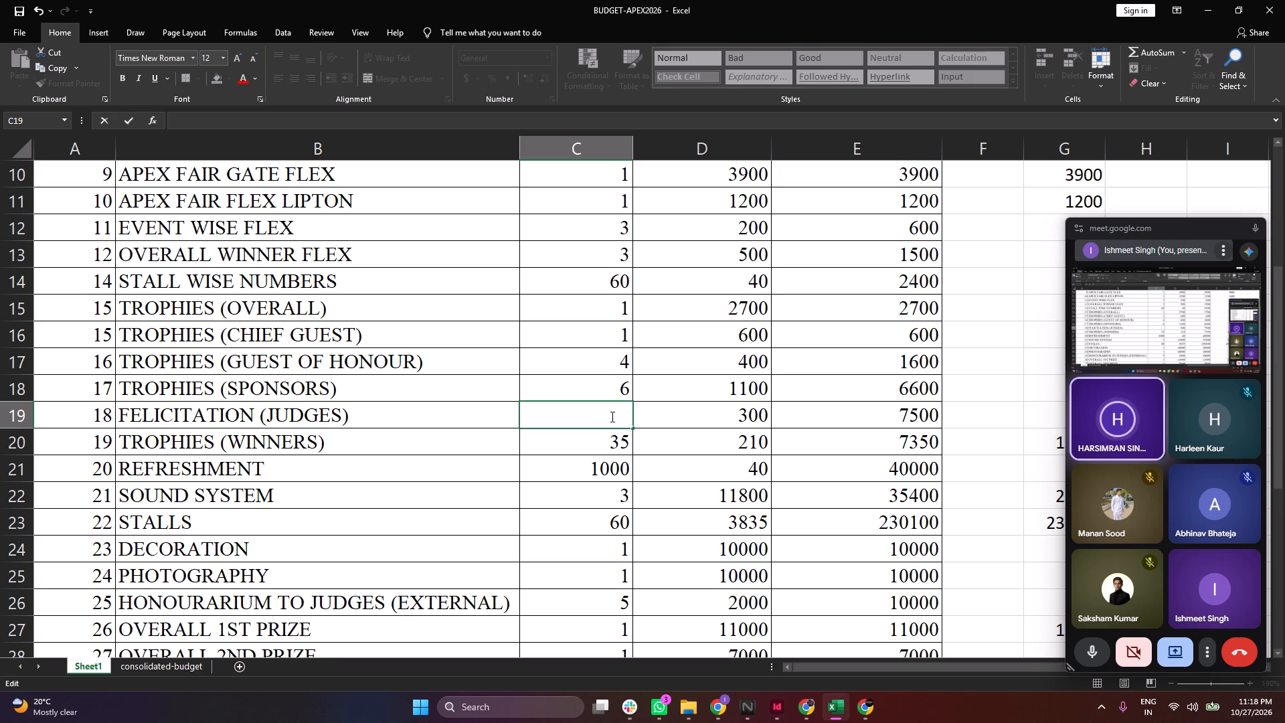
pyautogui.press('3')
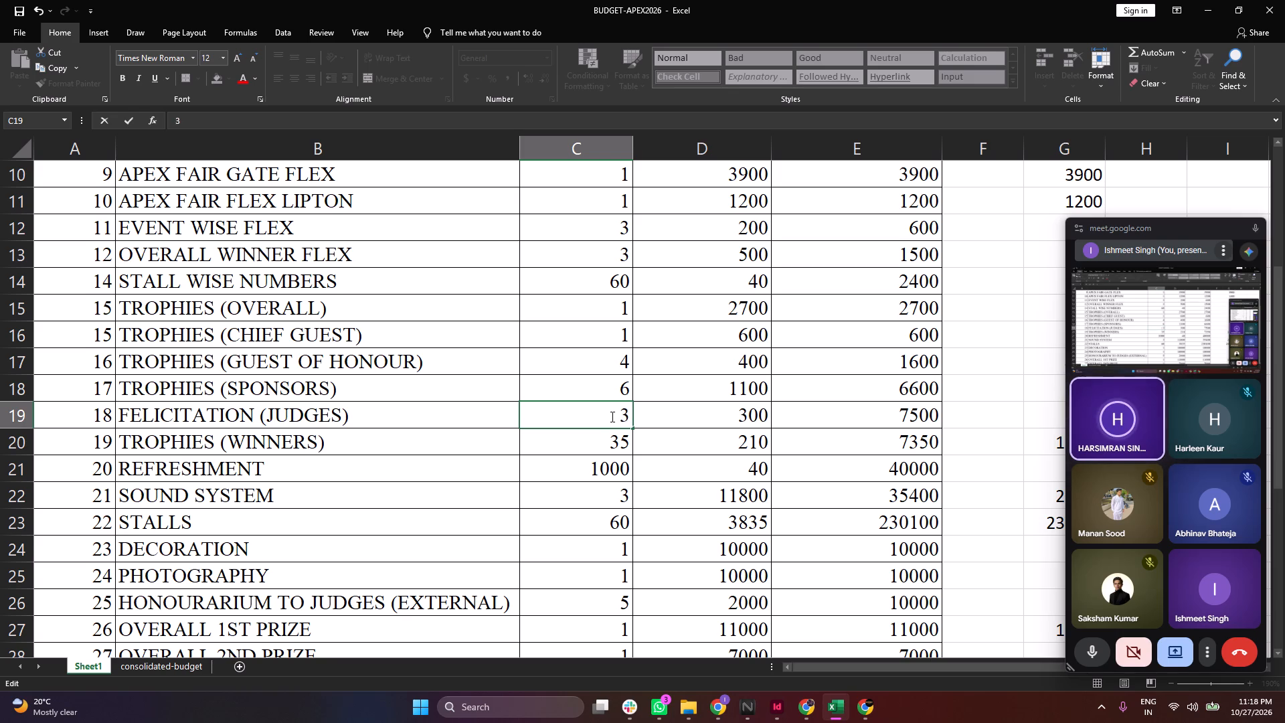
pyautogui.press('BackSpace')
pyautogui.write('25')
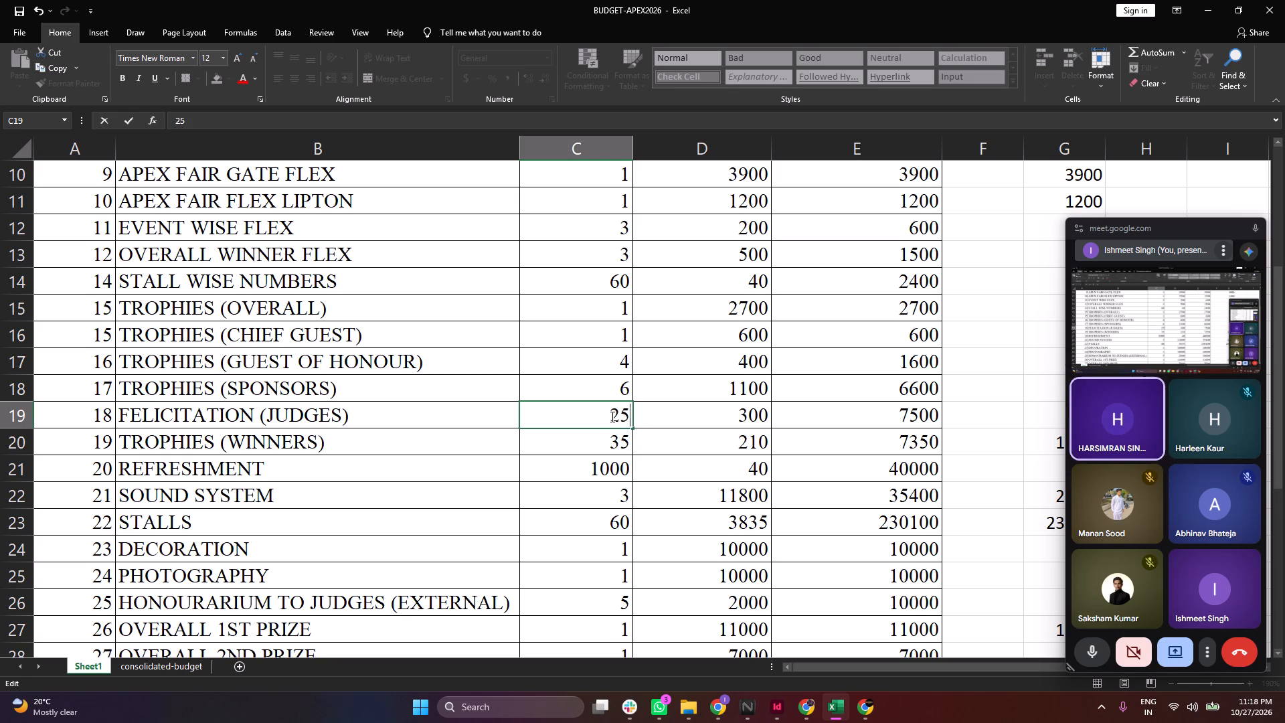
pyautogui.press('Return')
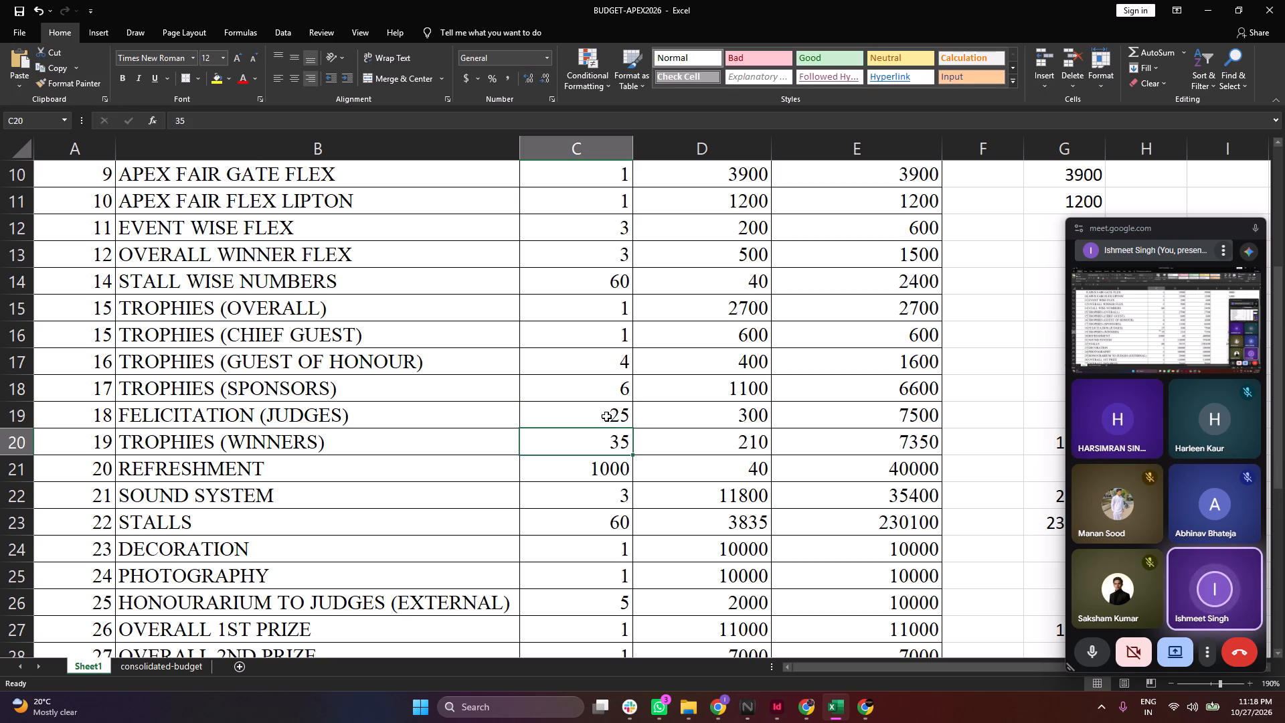
# Set the quantity of the FELICITATION (JUDGES) item to 26.
pyautogui.click(613, 408)
pyautogui.write('26')
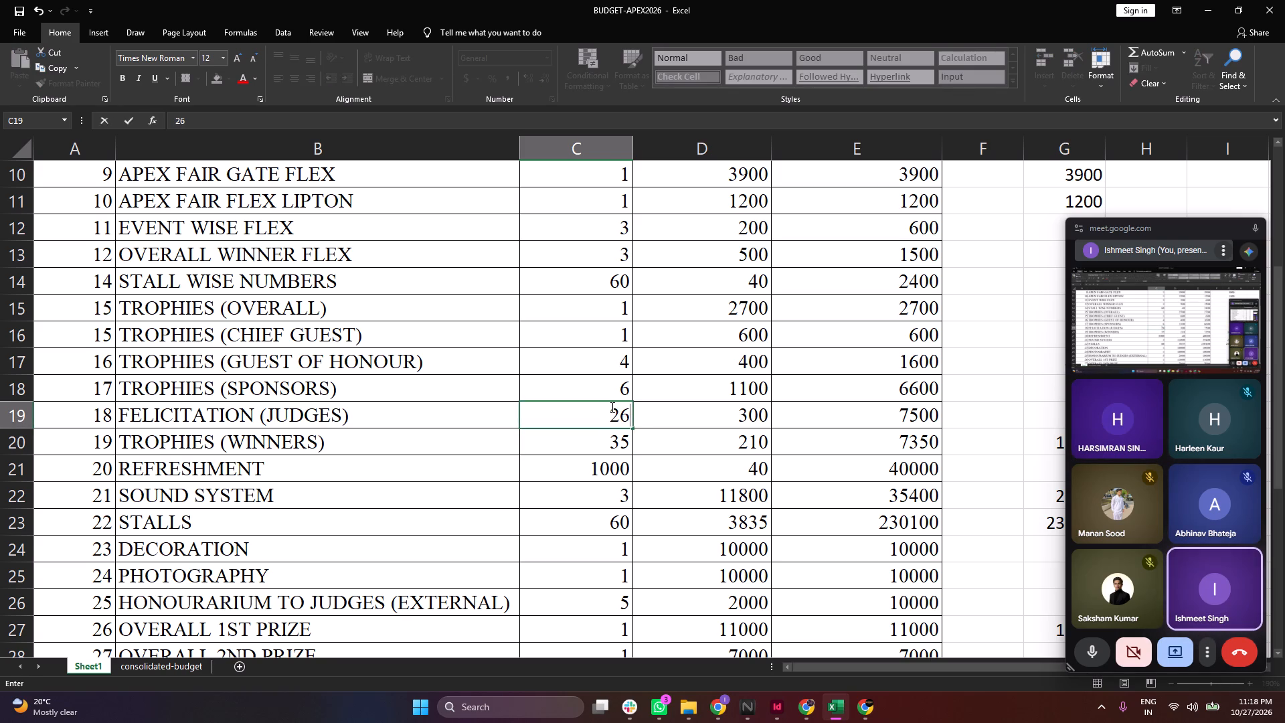
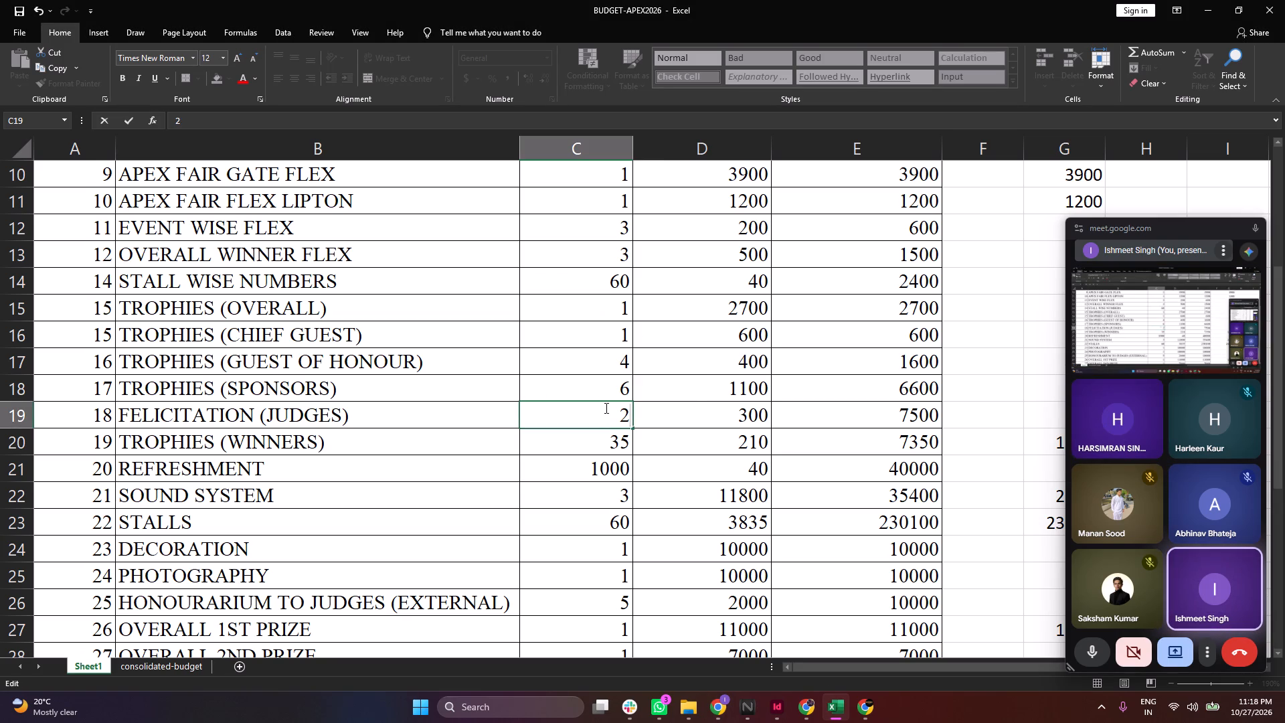
# Change the quantity of the FELICITATION (JUDGES) item to 20.
pyautogui.press('0')
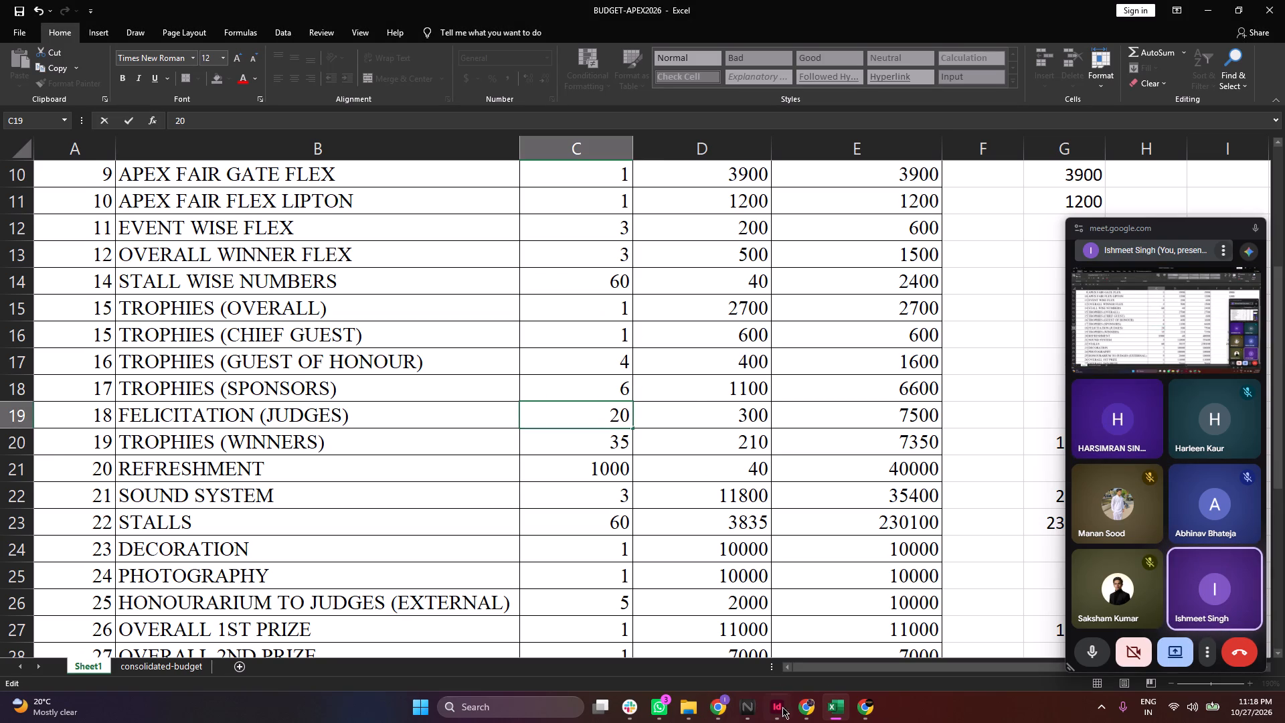
# Switch to Google Sheets in Chrome and look through the recent spreadsheets.
pyautogui.click(804, 722)
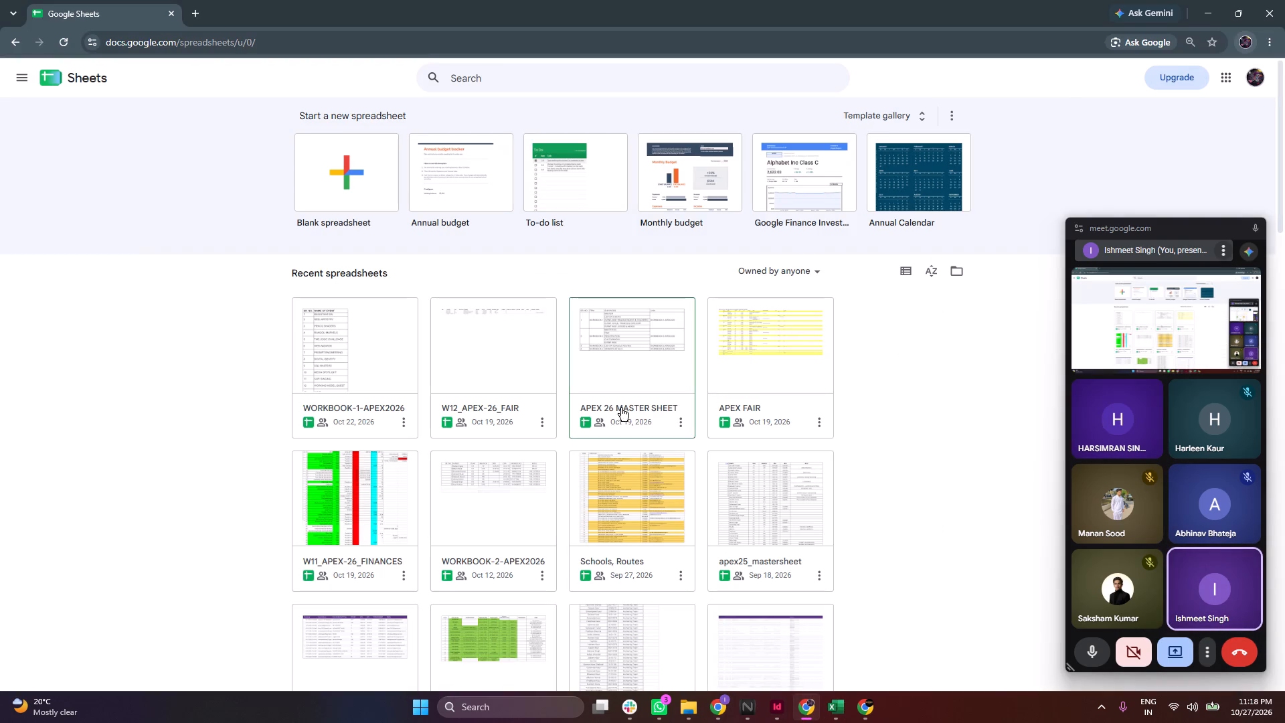
pyautogui.scroll(-1, 490, 405)
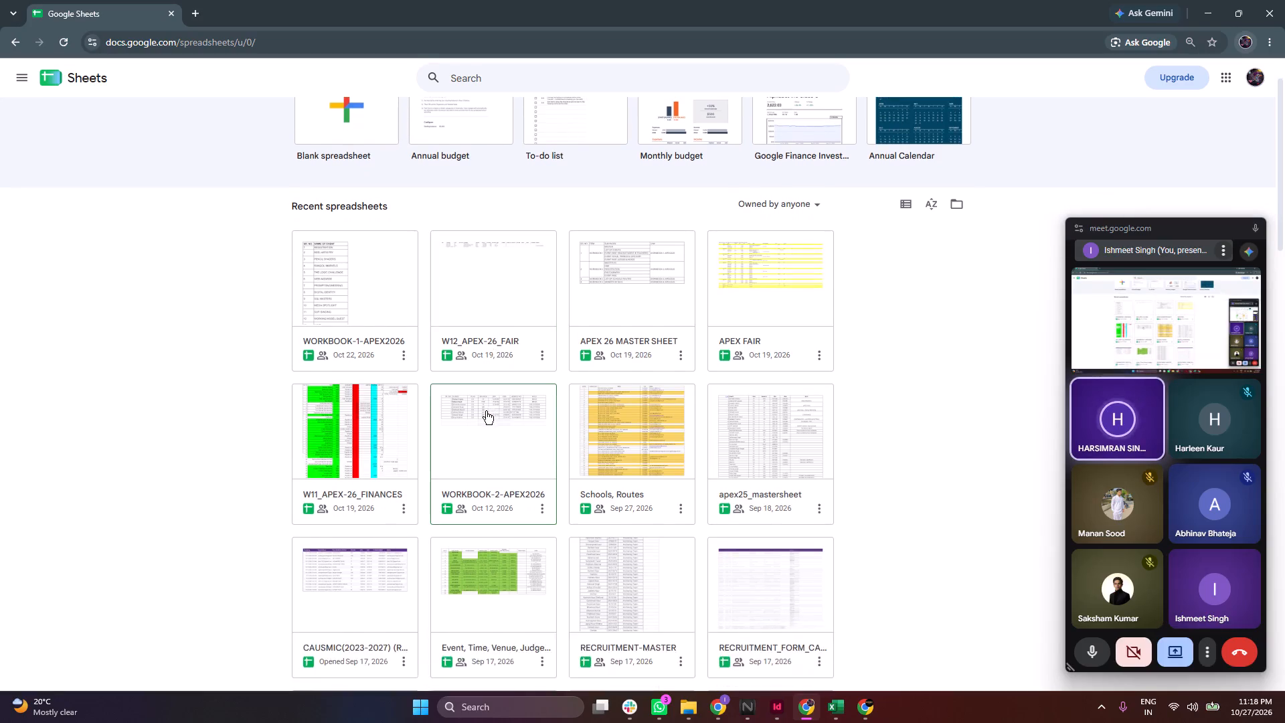
pyautogui.scroll(-1, 486, 411)
pyautogui.scroll(-1, 530, 341)
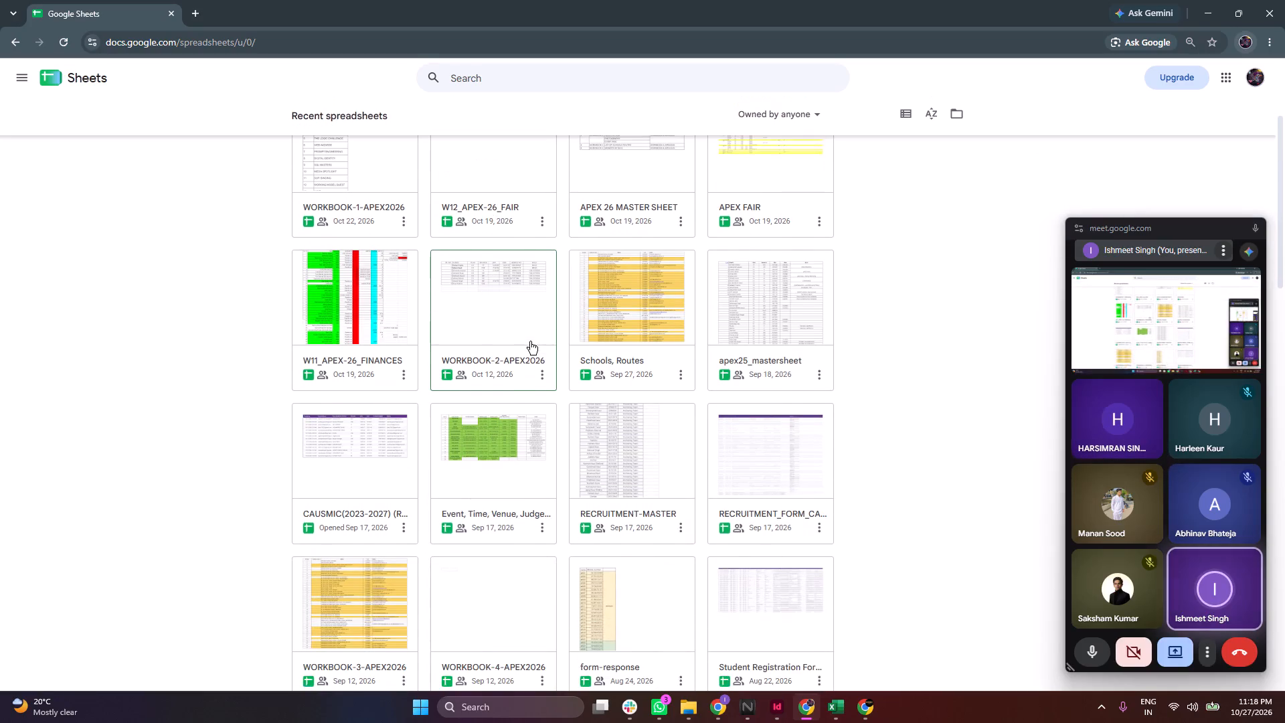
pyautogui.scroll(-1, 530, 341)
# Open the list of Chrome profiles from the Causmic Club profile.
pyautogui.click(1241, 39)
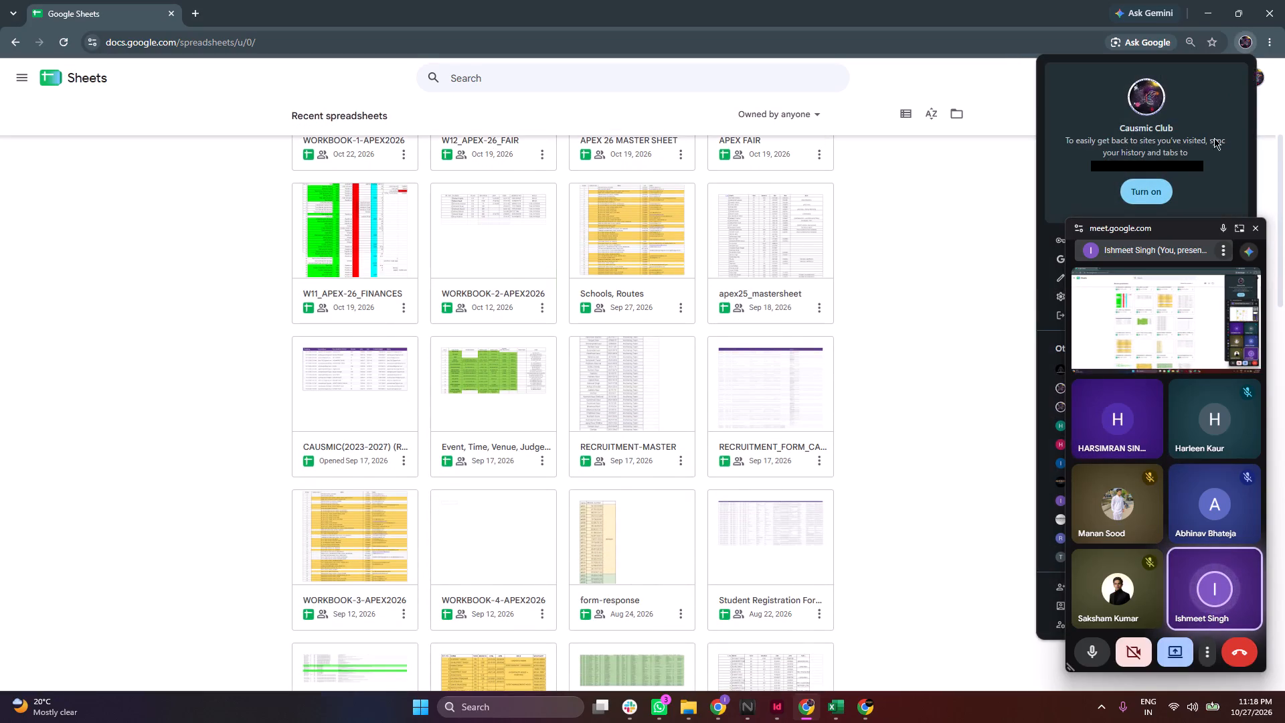
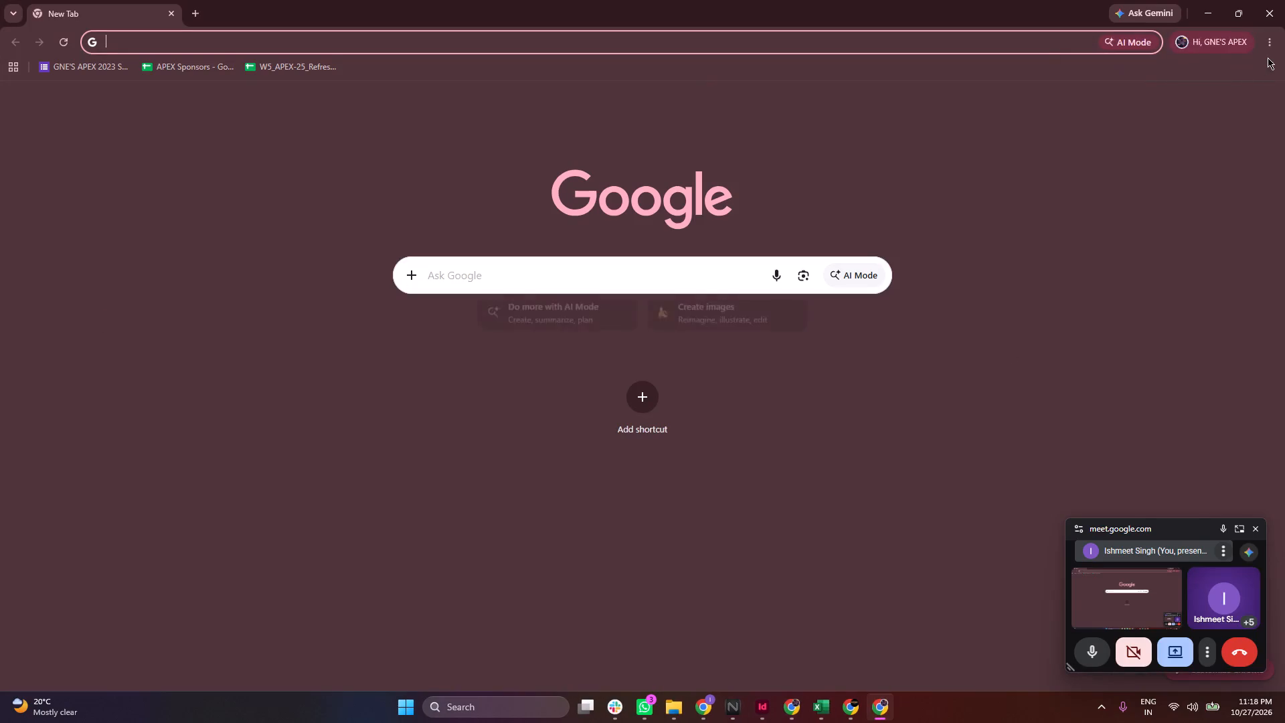
# Open the W6_APEX-26_TIME_SCHEDULE spreadsheet from Google Sheets in the GNE'S APEX Chrome profile.
pyautogui.click(1224, 157)
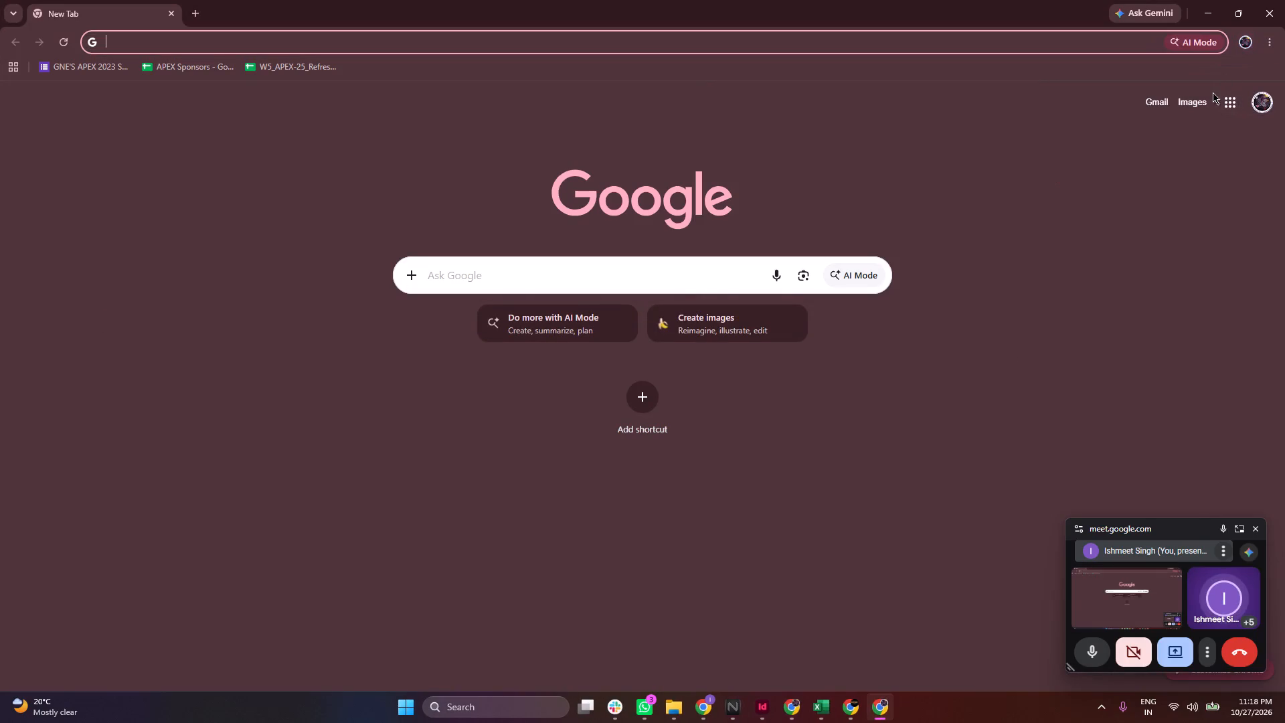
pyautogui.click(1232, 108)
pyautogui.click(1224, 472)
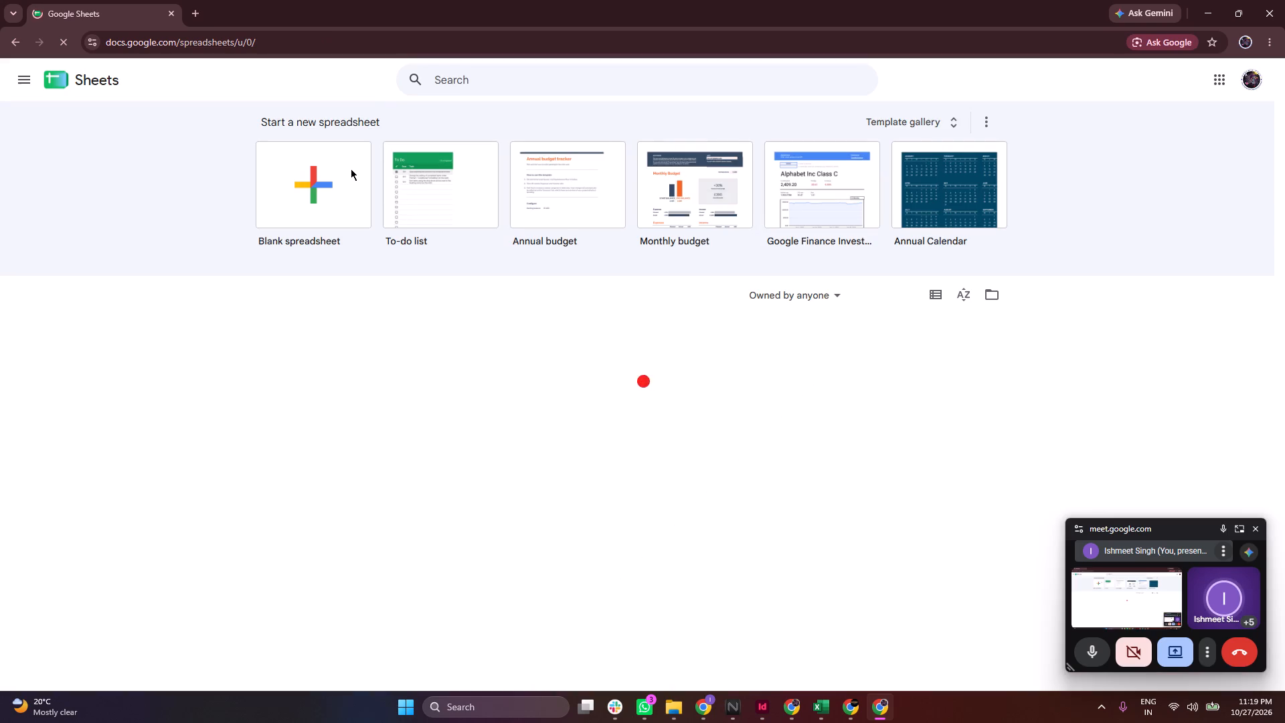
pyautogui.scroll(-1, 506, 279)
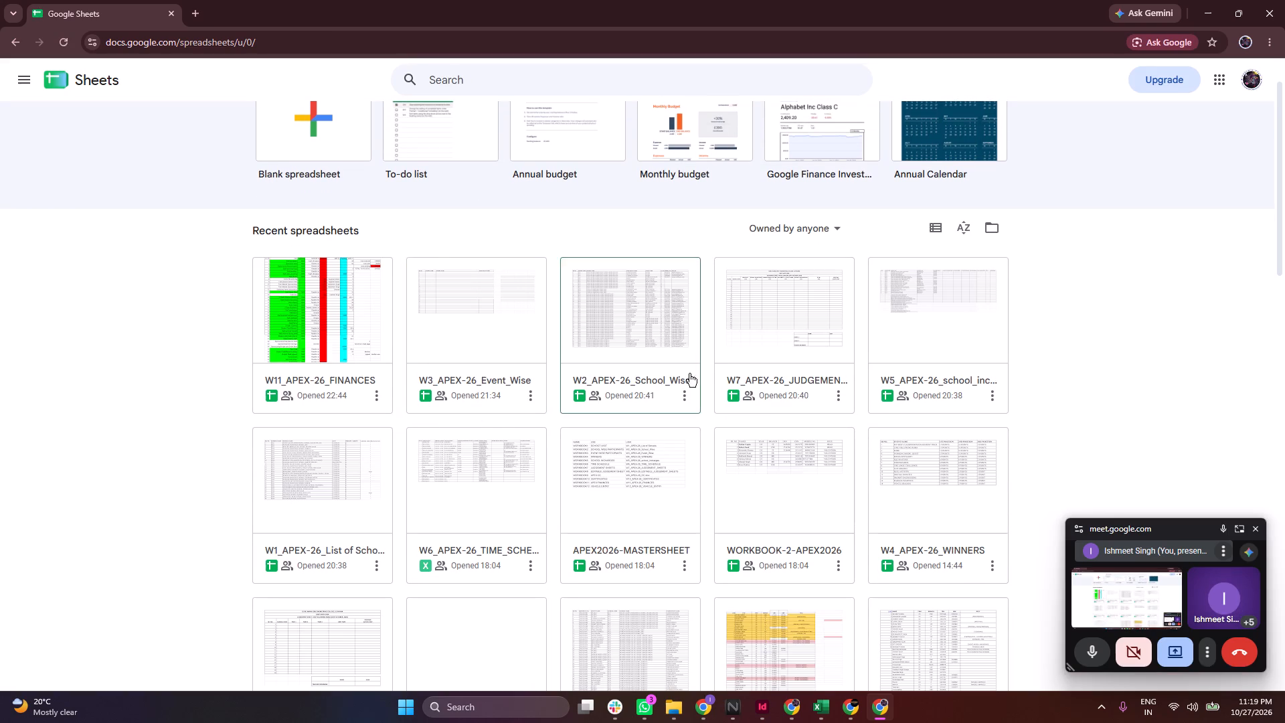
pyautogui.click(503, 536)
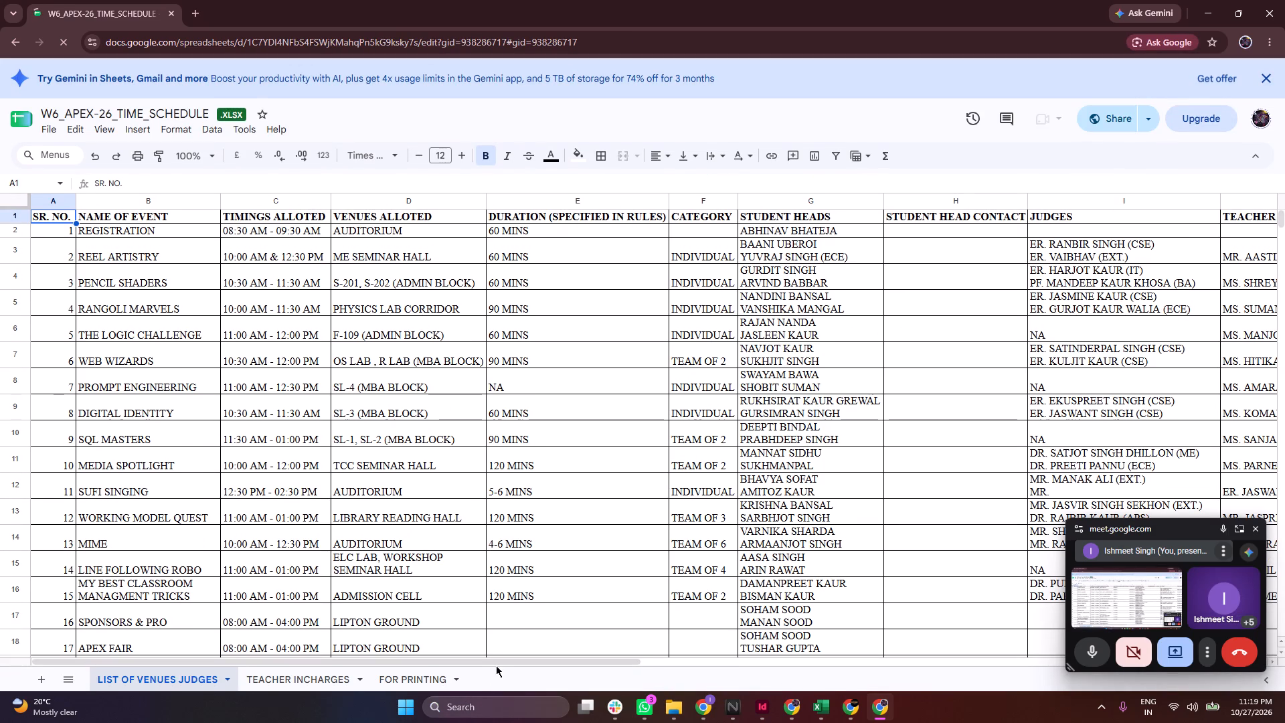
# Complete the second judge's name in the JUDGES cell of the SUFI SINGING event and mark it (EXT.).
pyautogui.moveTo(500, 662); pyautogui.dragTo(719, 619)
pyautogui.click(647, 485)
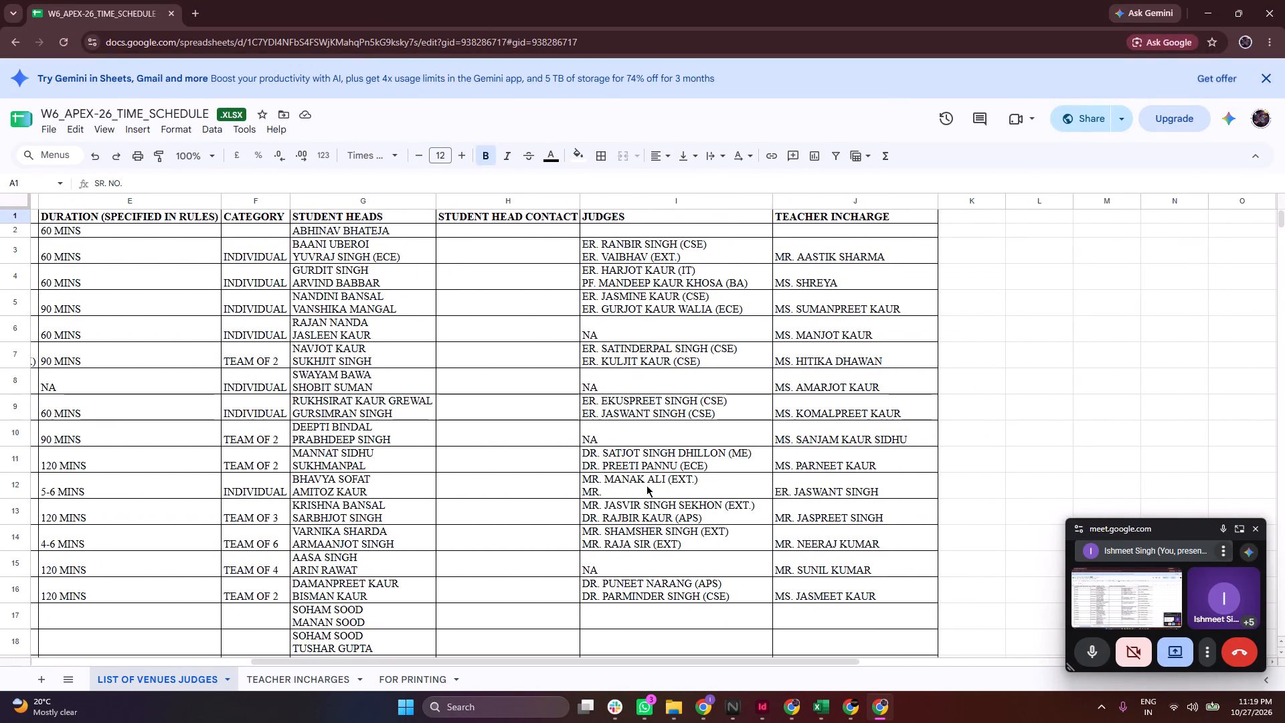
pyautogui.click(647, 485)
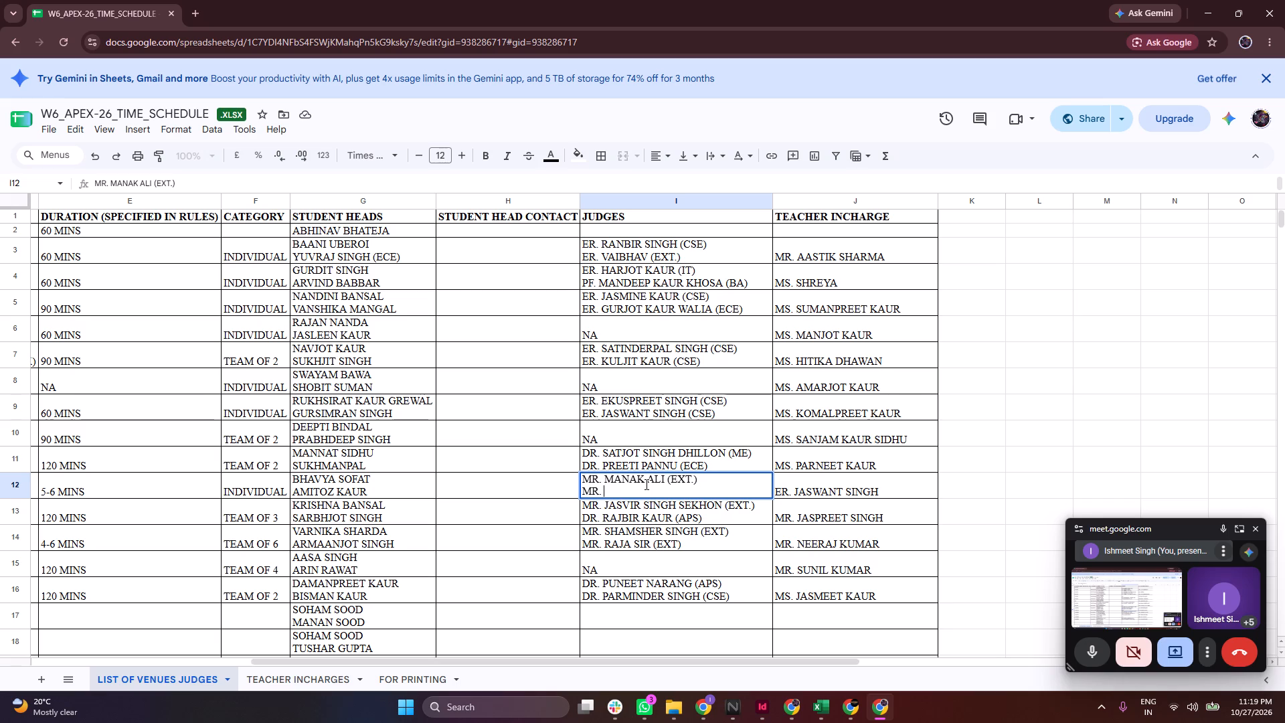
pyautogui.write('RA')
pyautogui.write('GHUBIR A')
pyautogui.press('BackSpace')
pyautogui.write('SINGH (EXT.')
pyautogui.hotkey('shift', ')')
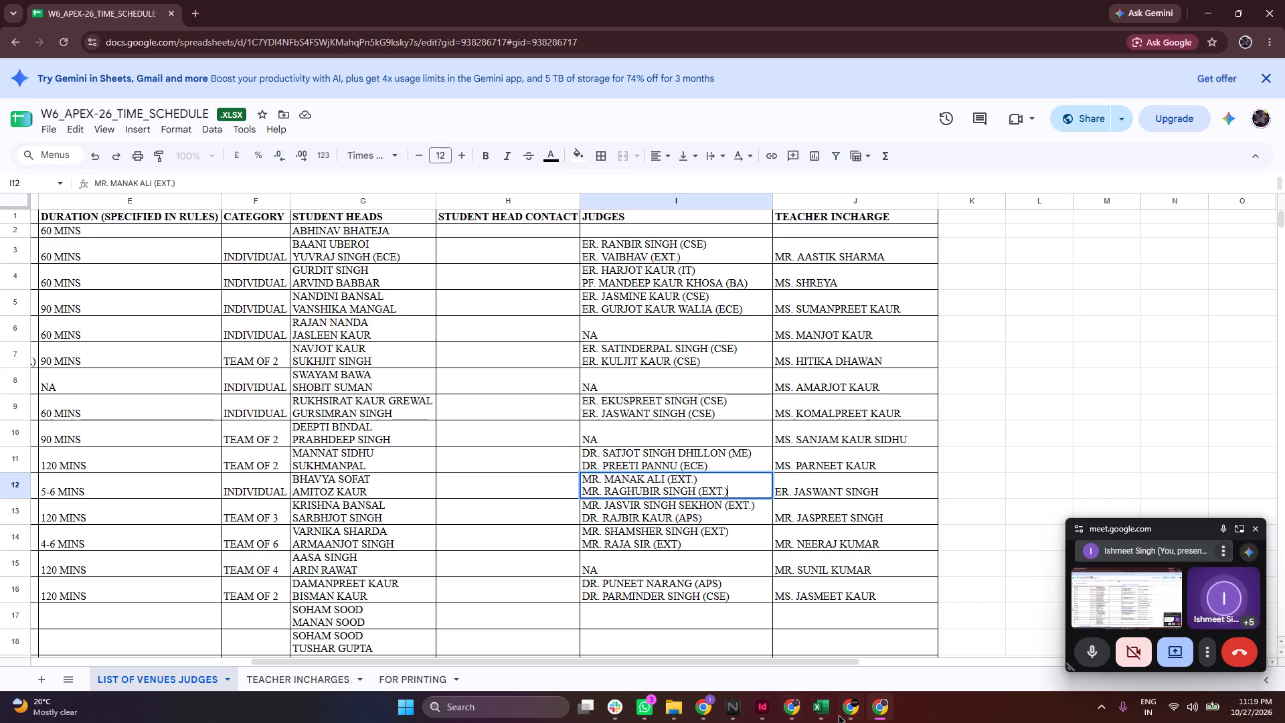
# Switch to the BUDGET-APEX2026 workbook in Excel and set TROPHIES (SPONSORS) to quantity 15 and price 800.
pyautogui.click(835, 715)
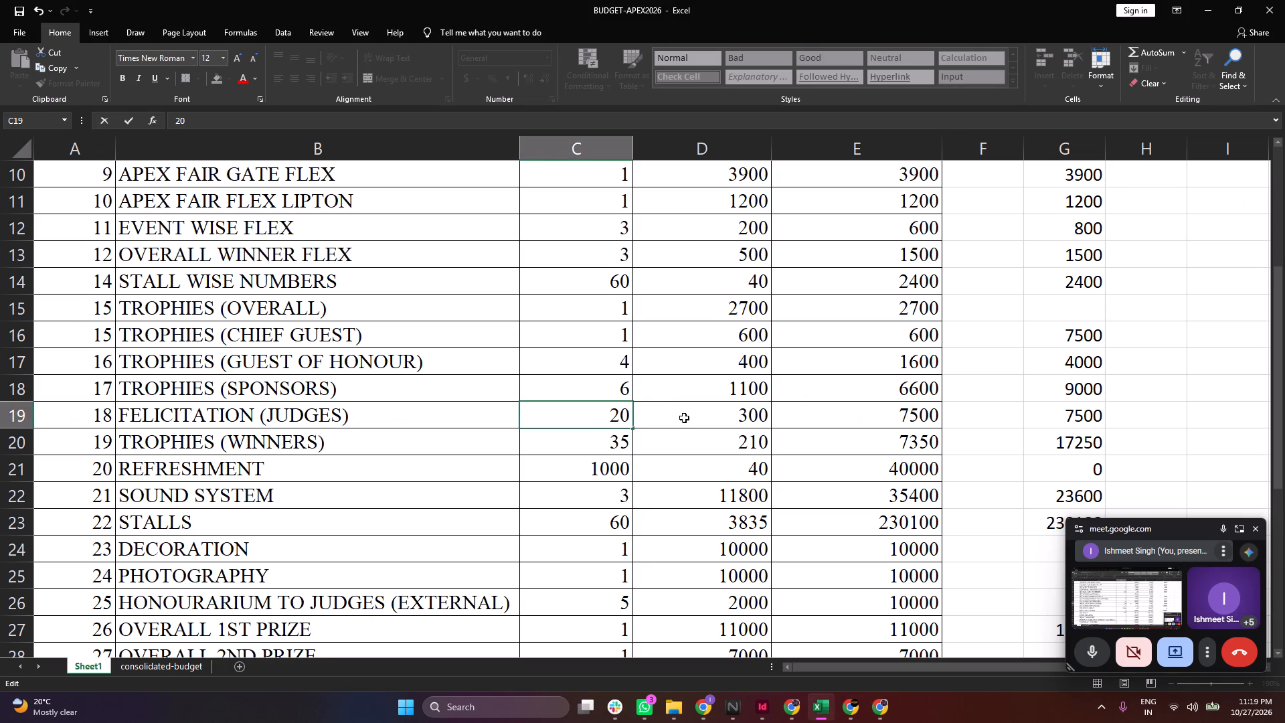
pyautogui.click(614, 389)
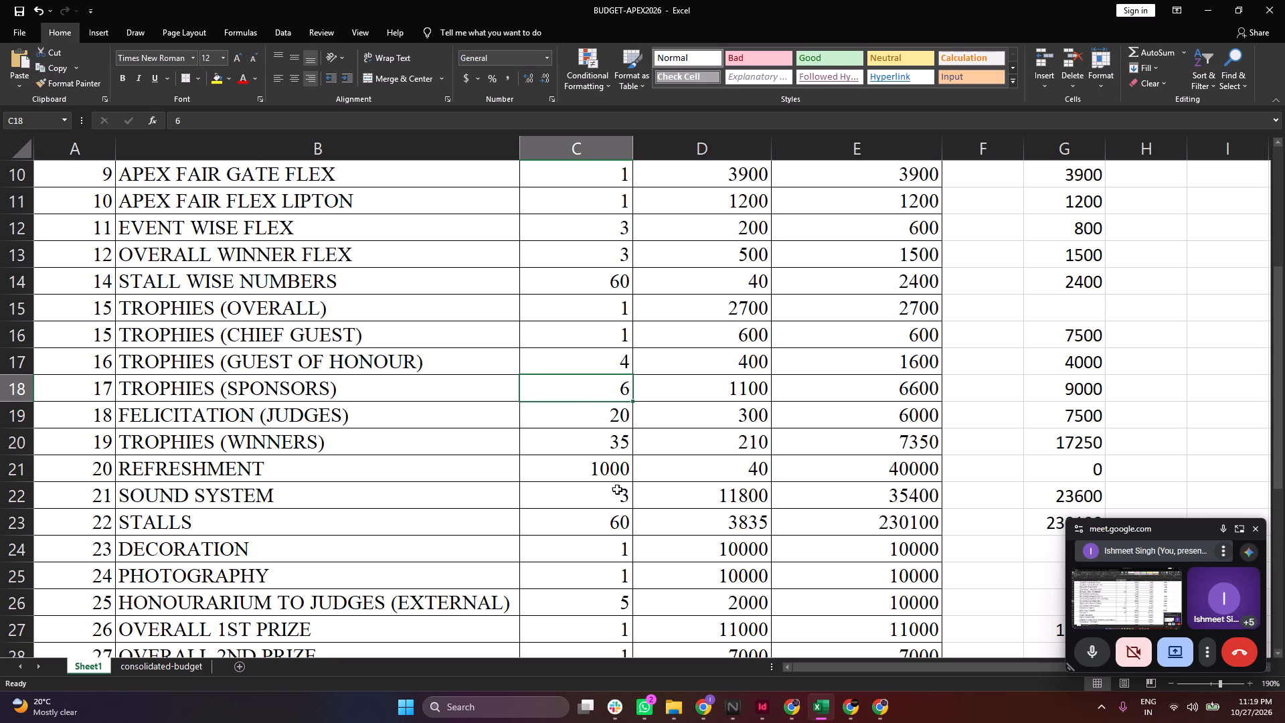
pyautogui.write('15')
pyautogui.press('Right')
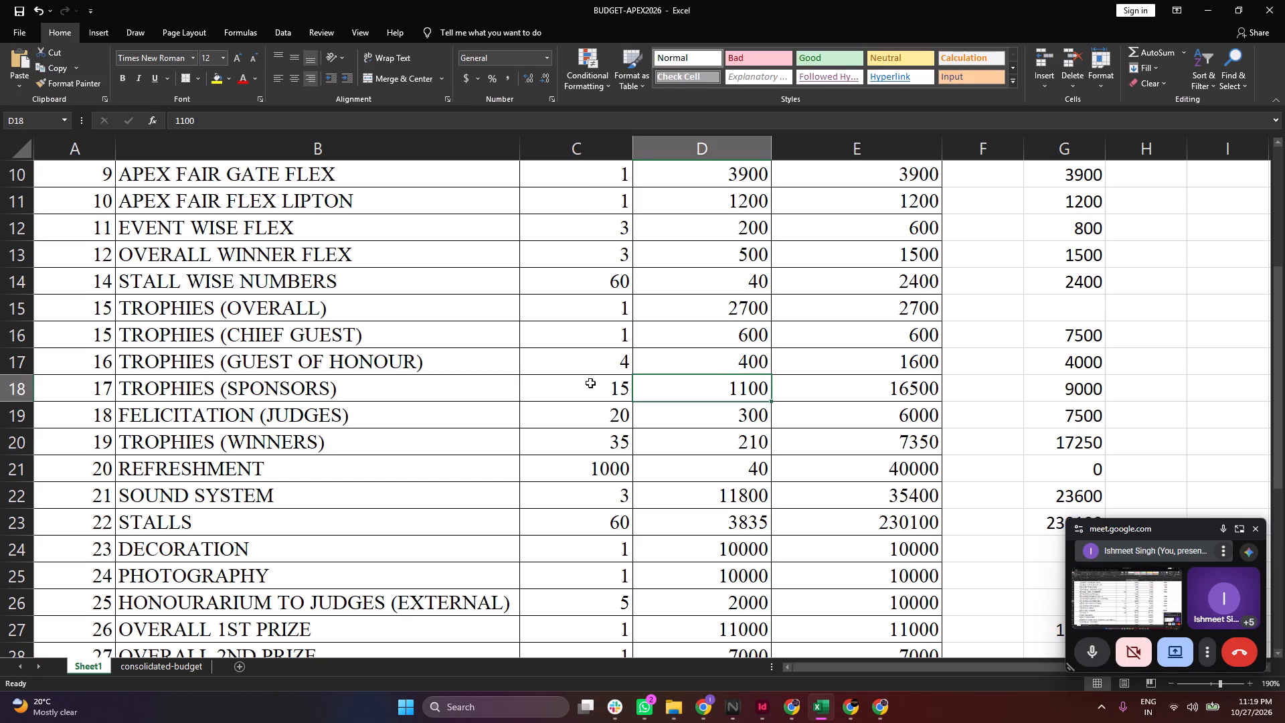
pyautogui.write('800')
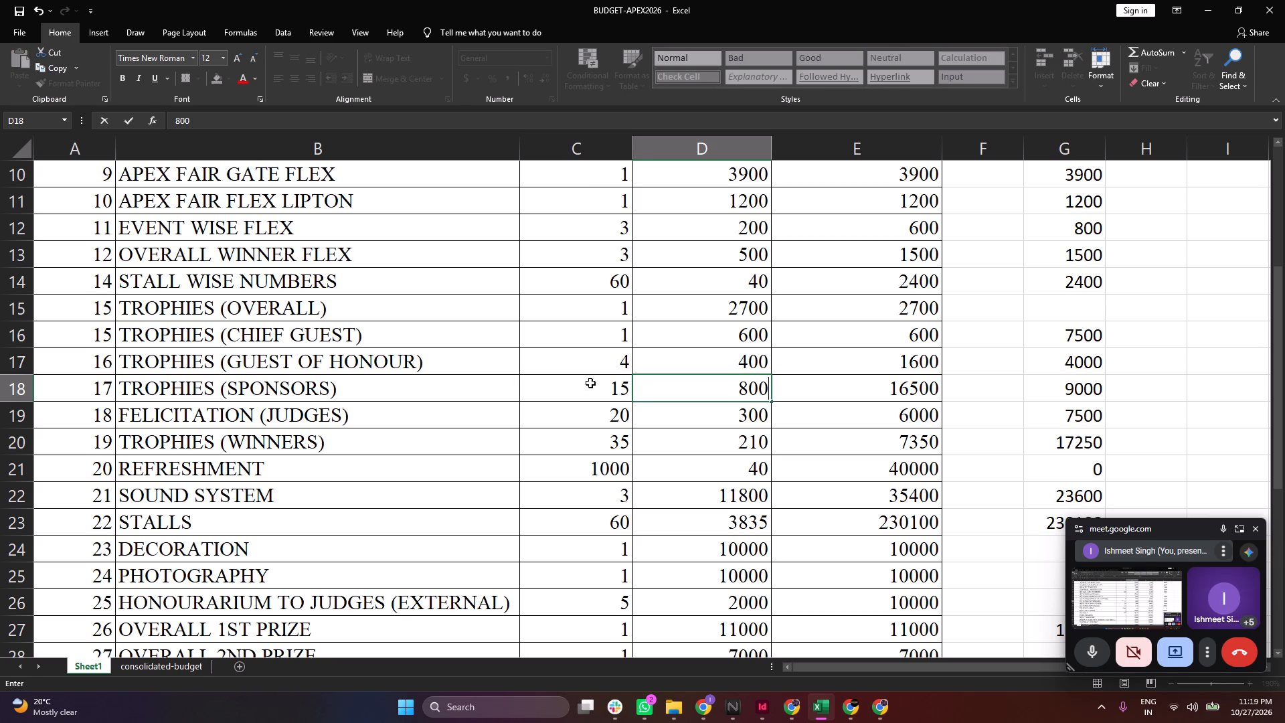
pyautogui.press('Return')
# Enter comparison amounts in column G: 2700 for TROPHIES (OVERALL), 600 for TROPHIES (CHIEF GUEST) and 1600 for TROPHIES (GUEST OF HONOUR).
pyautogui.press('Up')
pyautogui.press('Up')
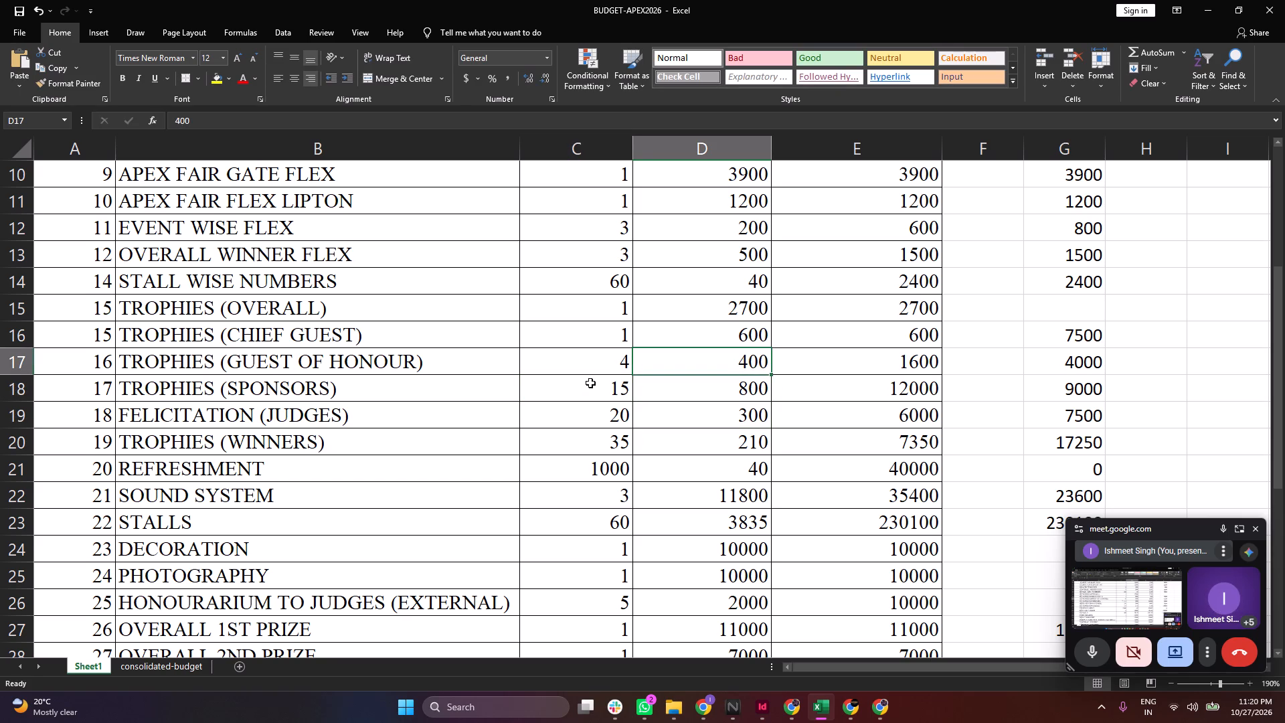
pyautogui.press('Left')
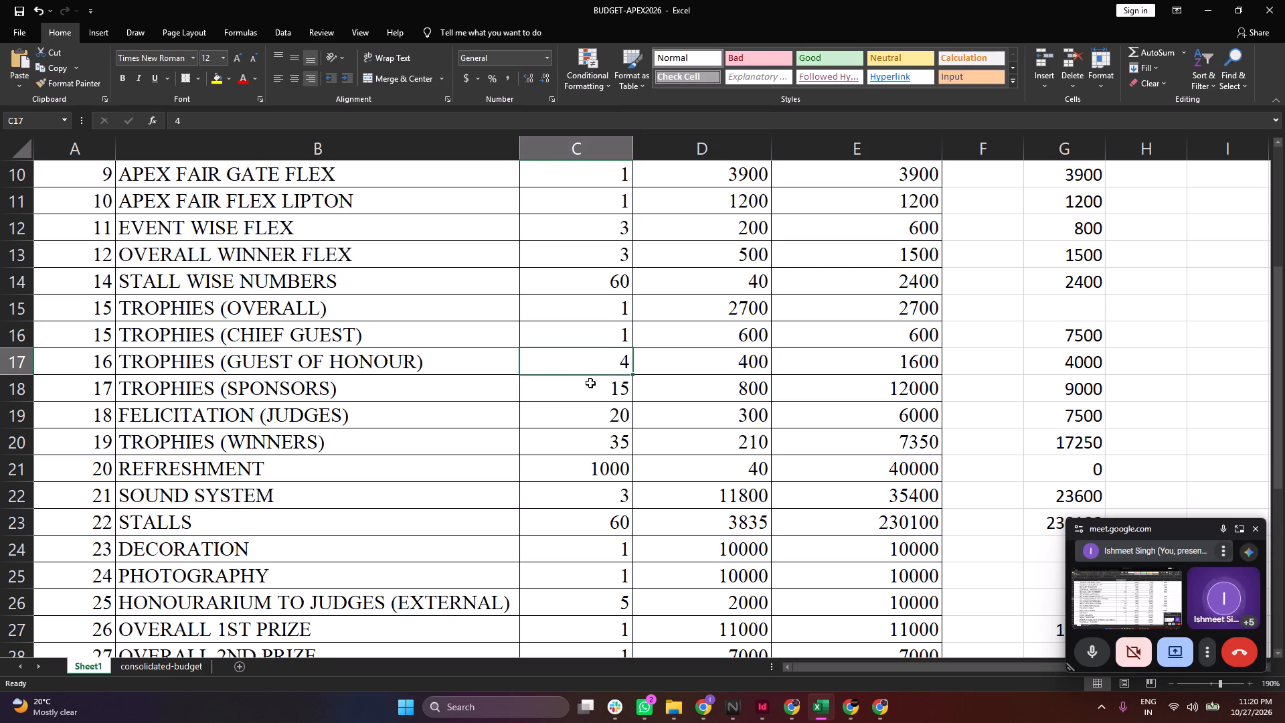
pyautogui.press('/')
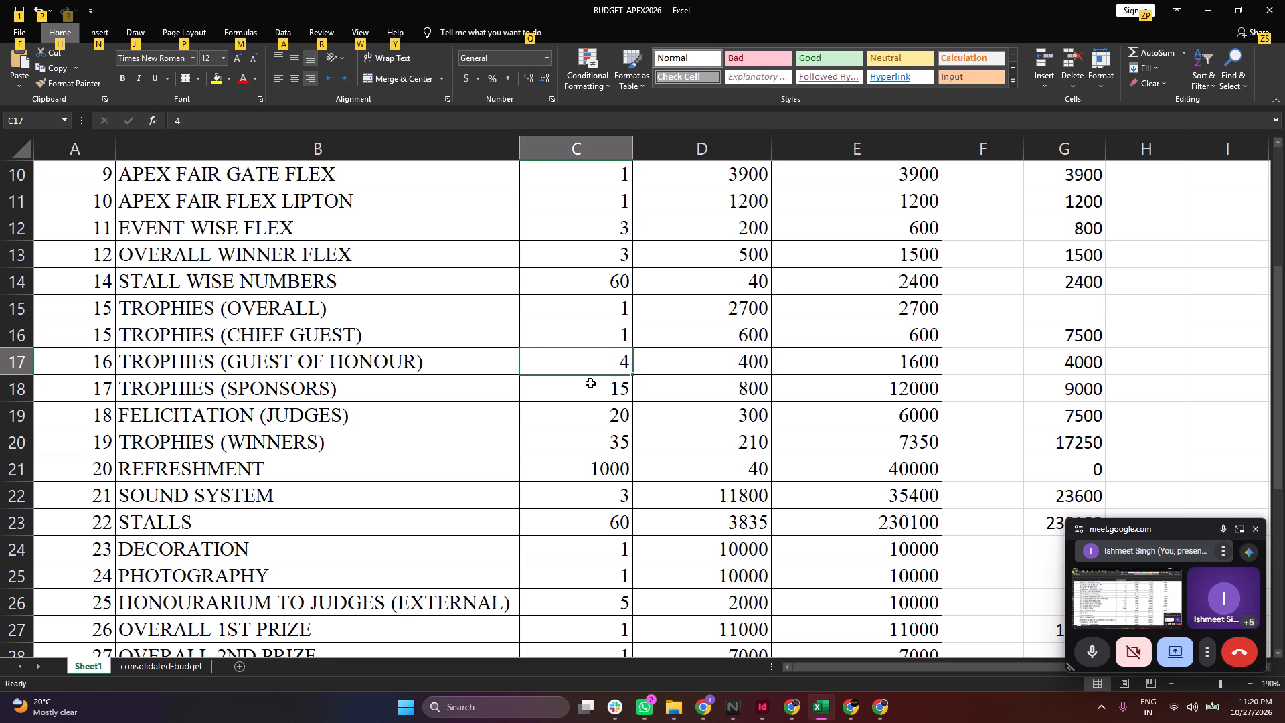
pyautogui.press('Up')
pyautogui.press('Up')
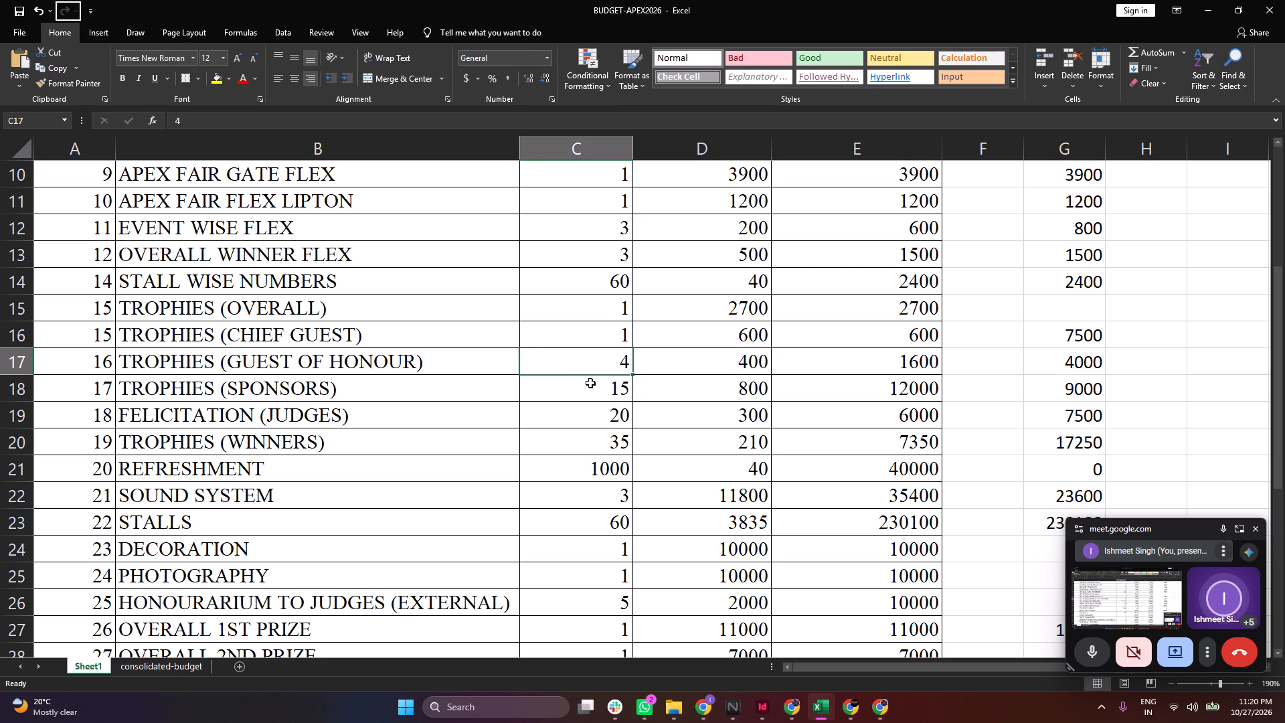
pyautogui.click(620, 336)
pyautogui.press('Up')
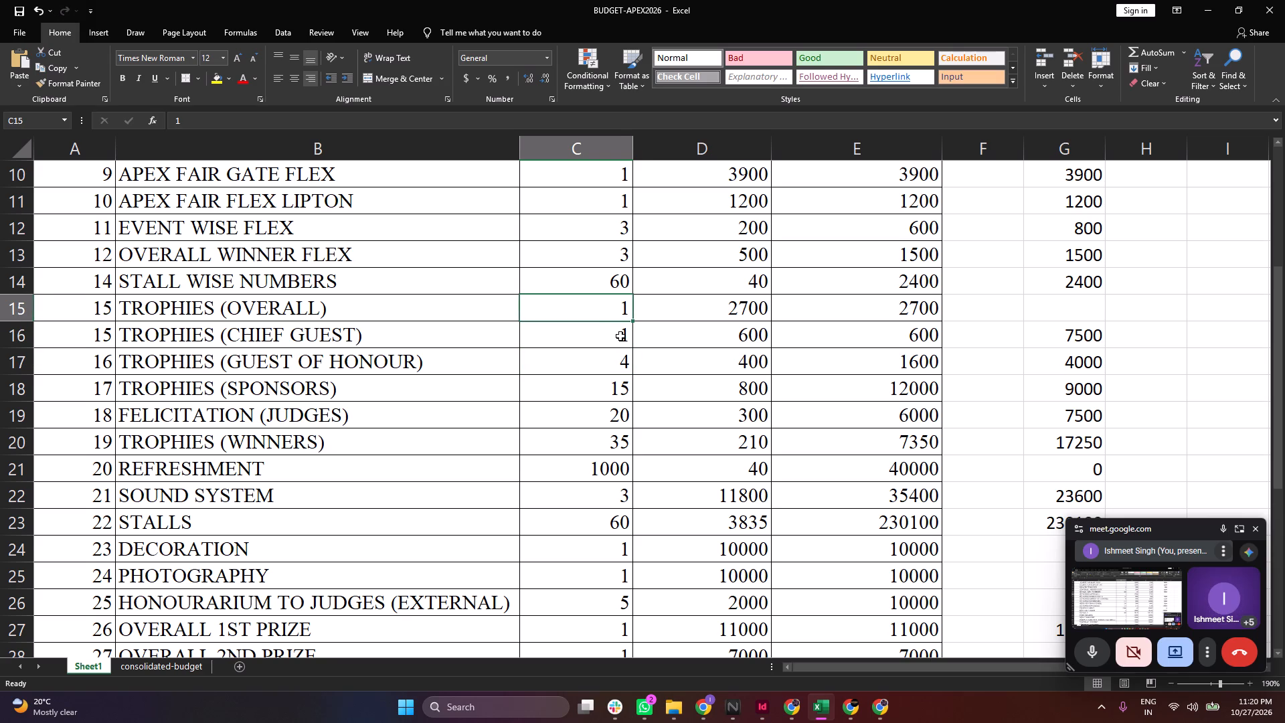
pyautogui.press('Right')
pyautogui.press('Right')
pyautogui.press('Right')
pyautogui.press('Right')
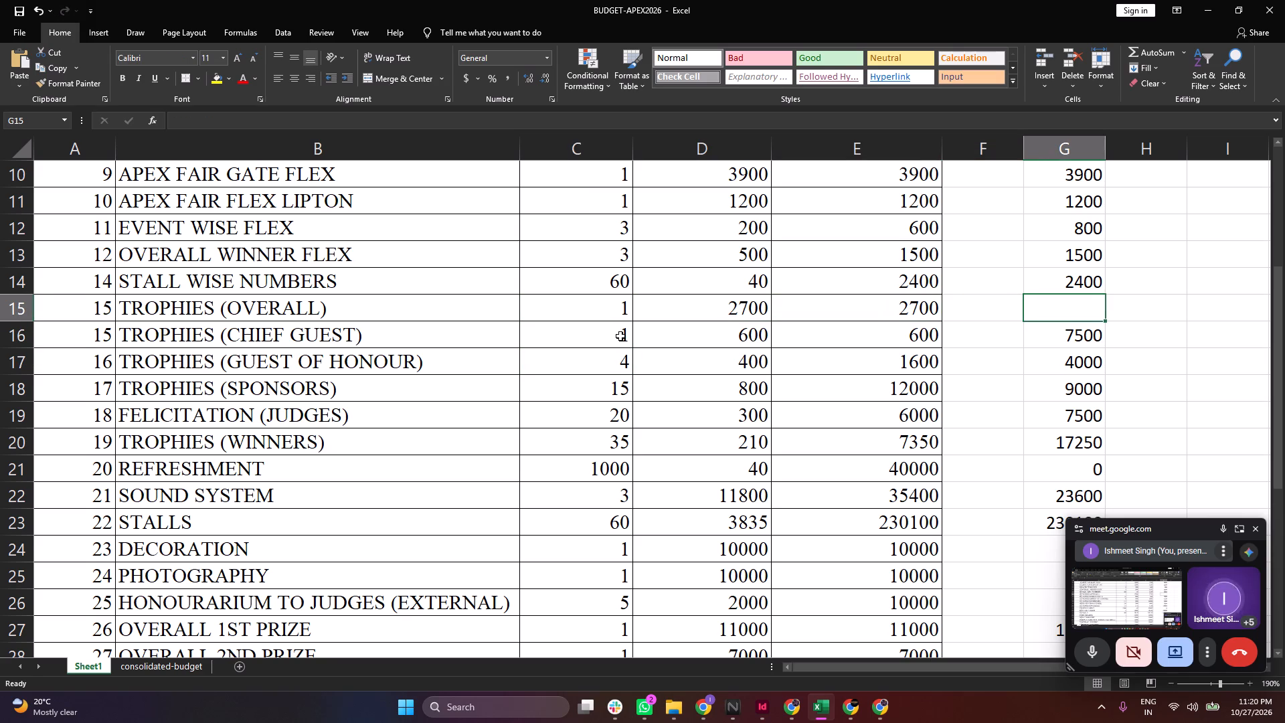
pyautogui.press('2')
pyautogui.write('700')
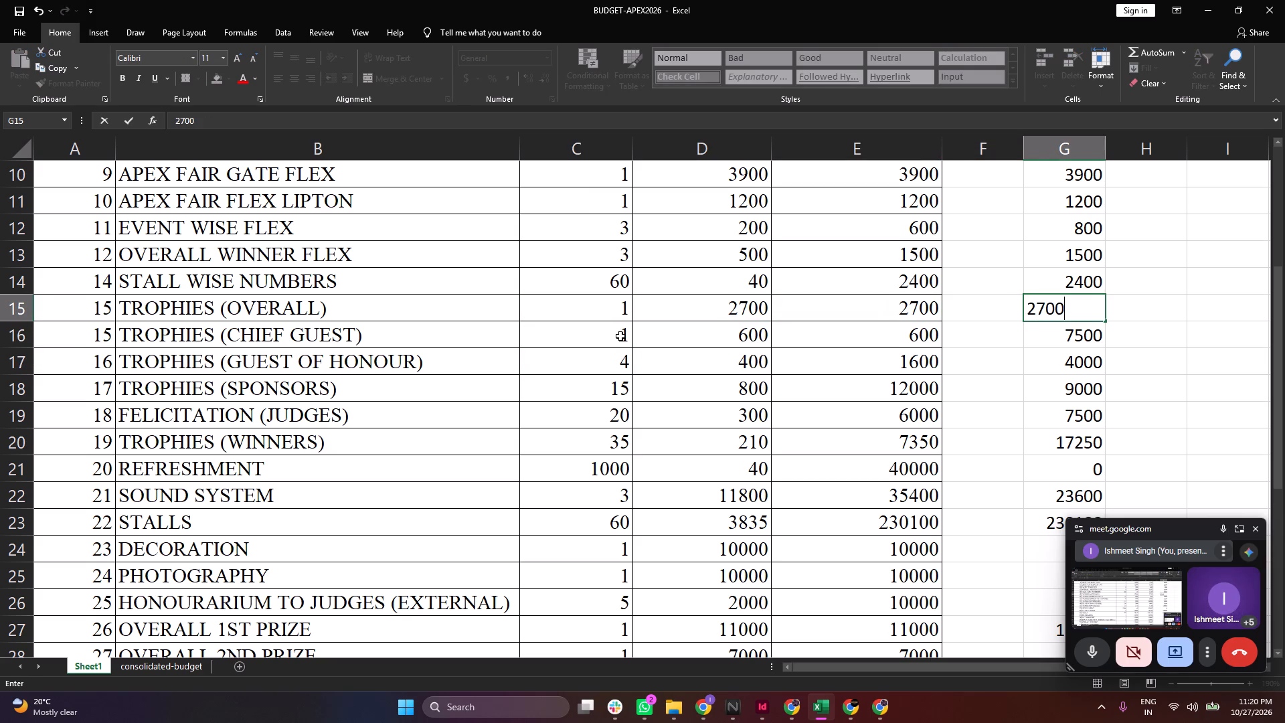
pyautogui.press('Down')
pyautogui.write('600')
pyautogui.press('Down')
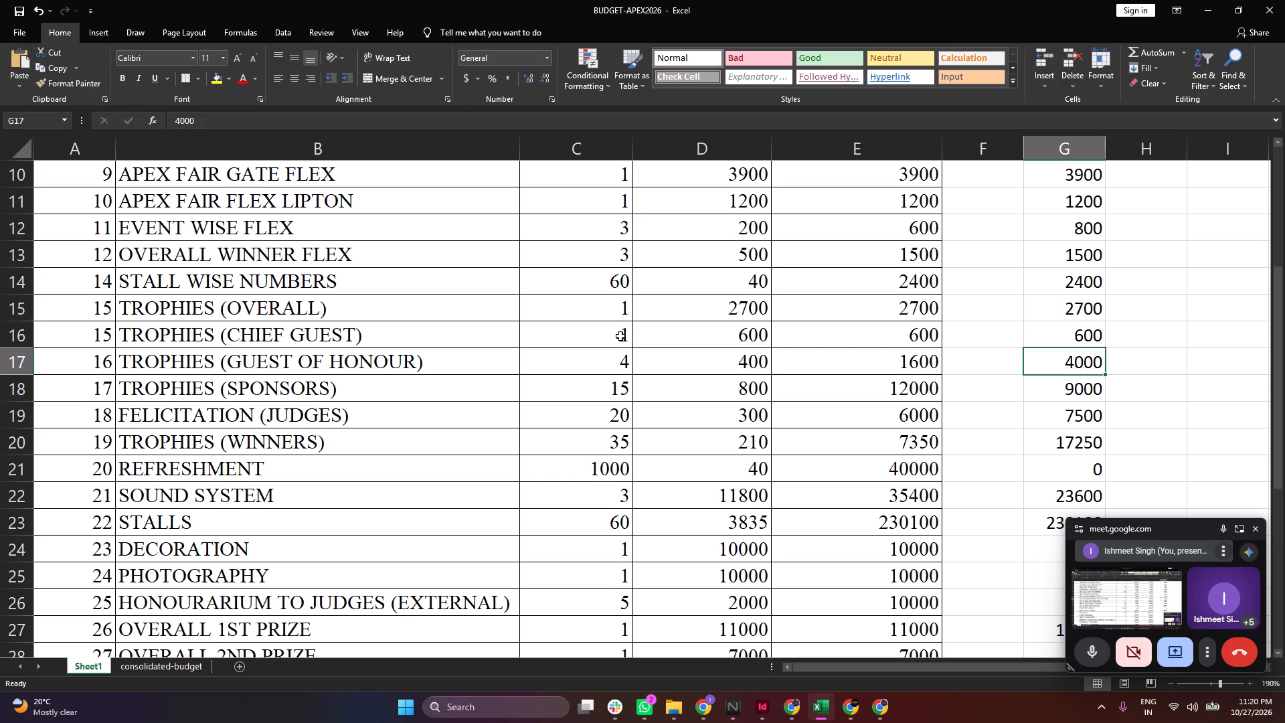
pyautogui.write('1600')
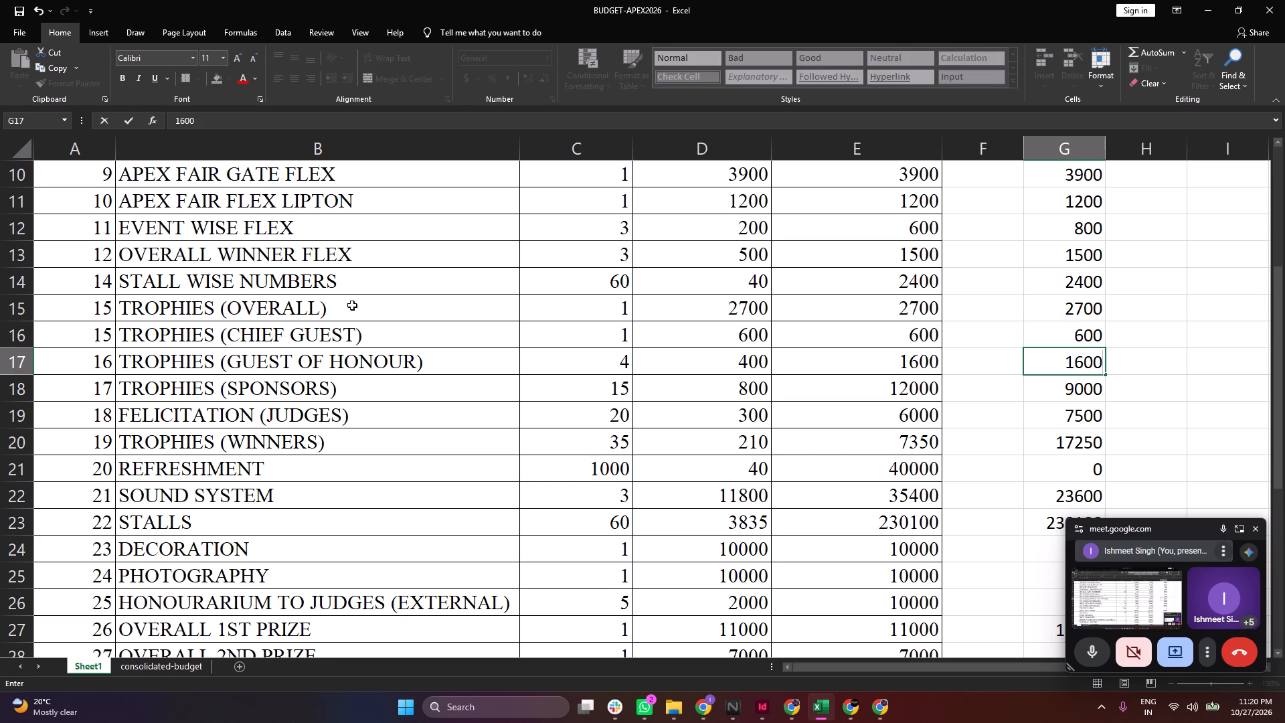
pyautogui.click(404, 357)
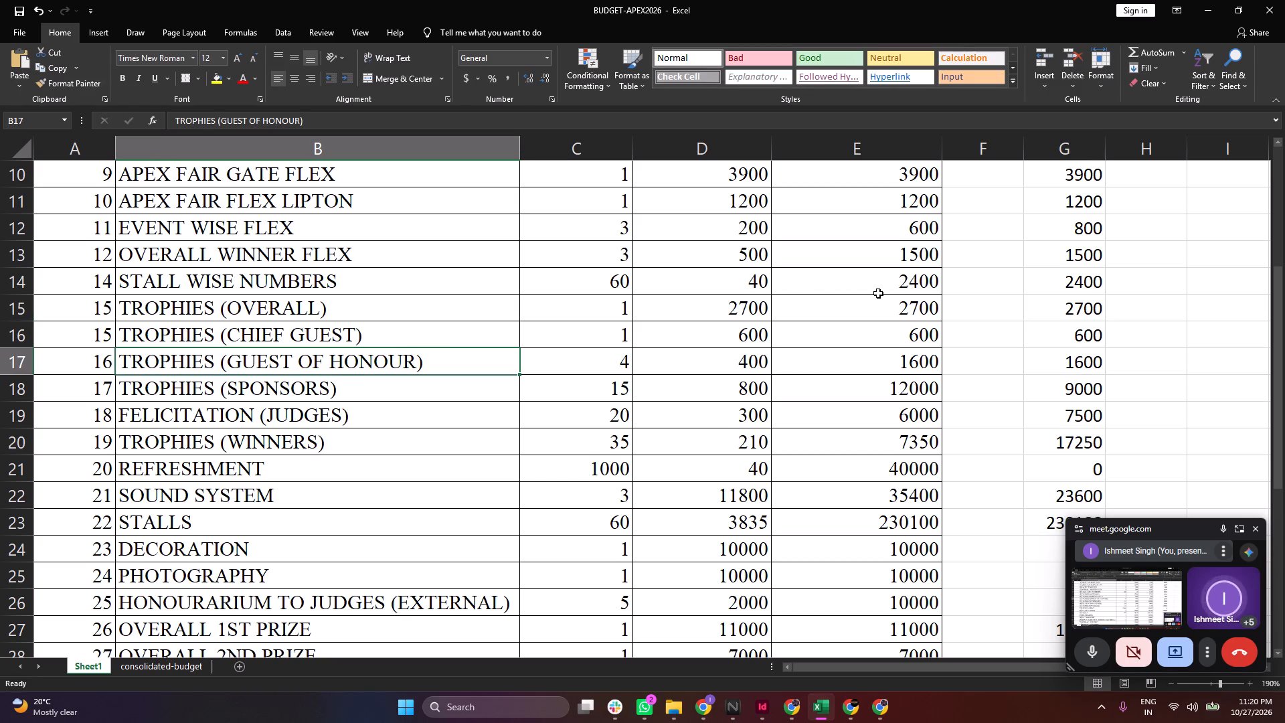
# Check the combined sum of the amounts from TROPHIES (OVERALL) through TROPHIES (WINNERS).
pyautogui.click(878, 293)
pyautogui.moveTo(879, 299); pyautogui.dragTo(893, 460)
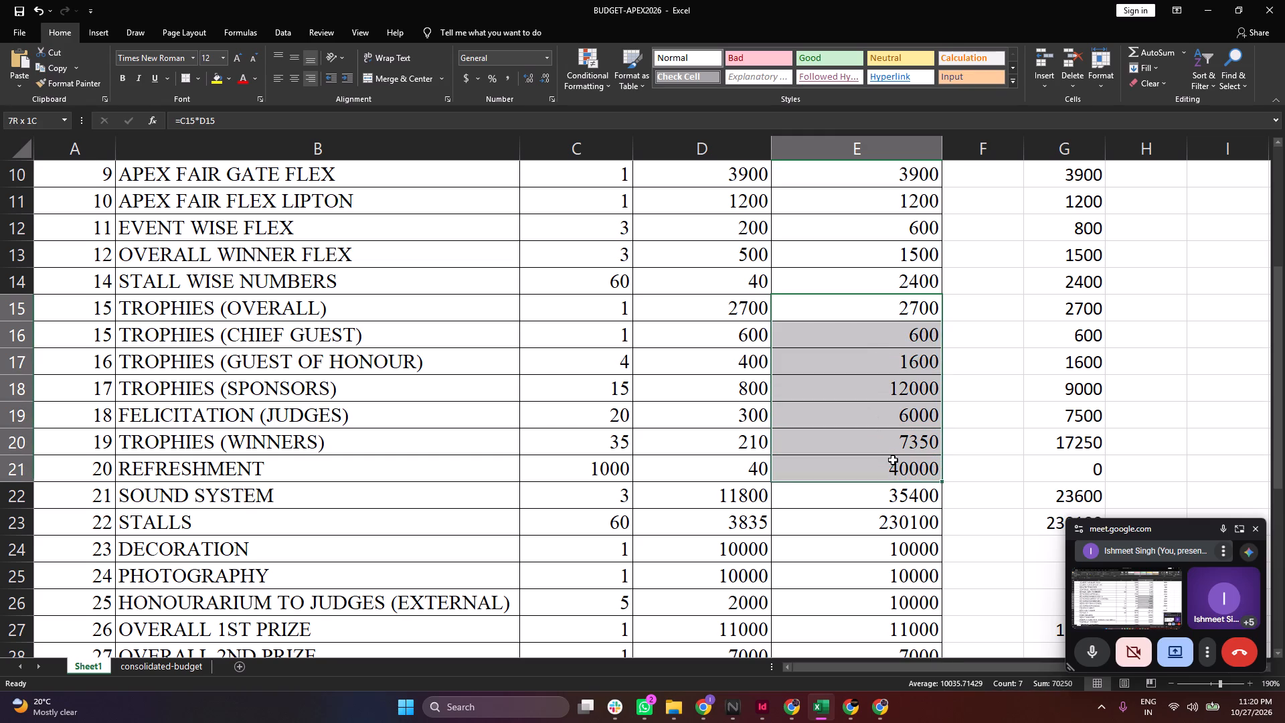
pyautogui.moveTo(893, 460); pyautogui.dragTo(899, 447)
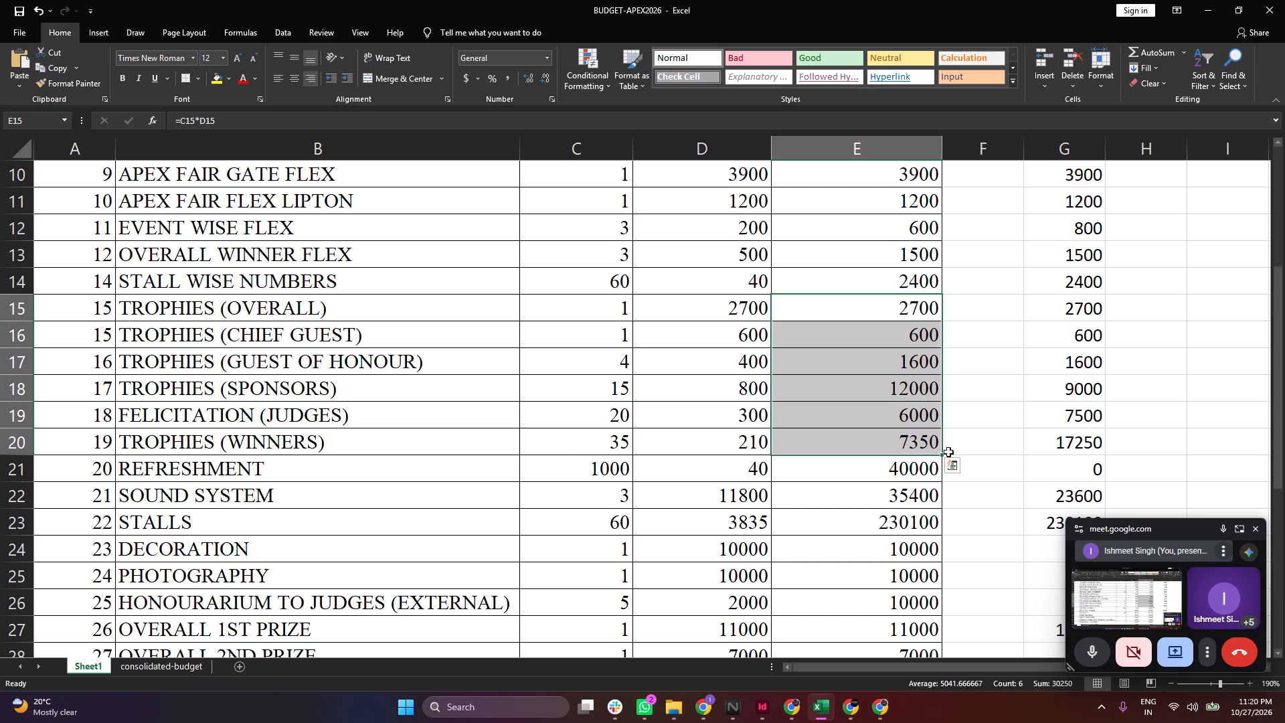
pyautogui.scroll(6, 887, 213)
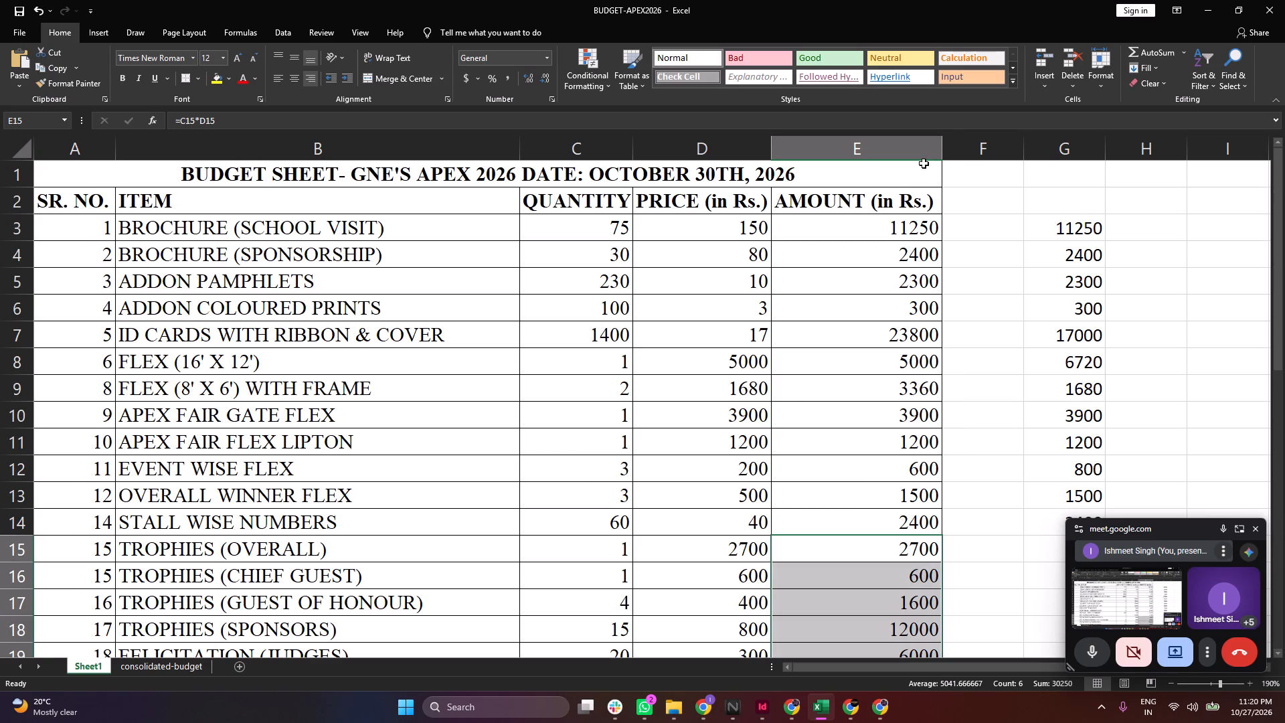
pyautogui.doubleClick(944, 151)
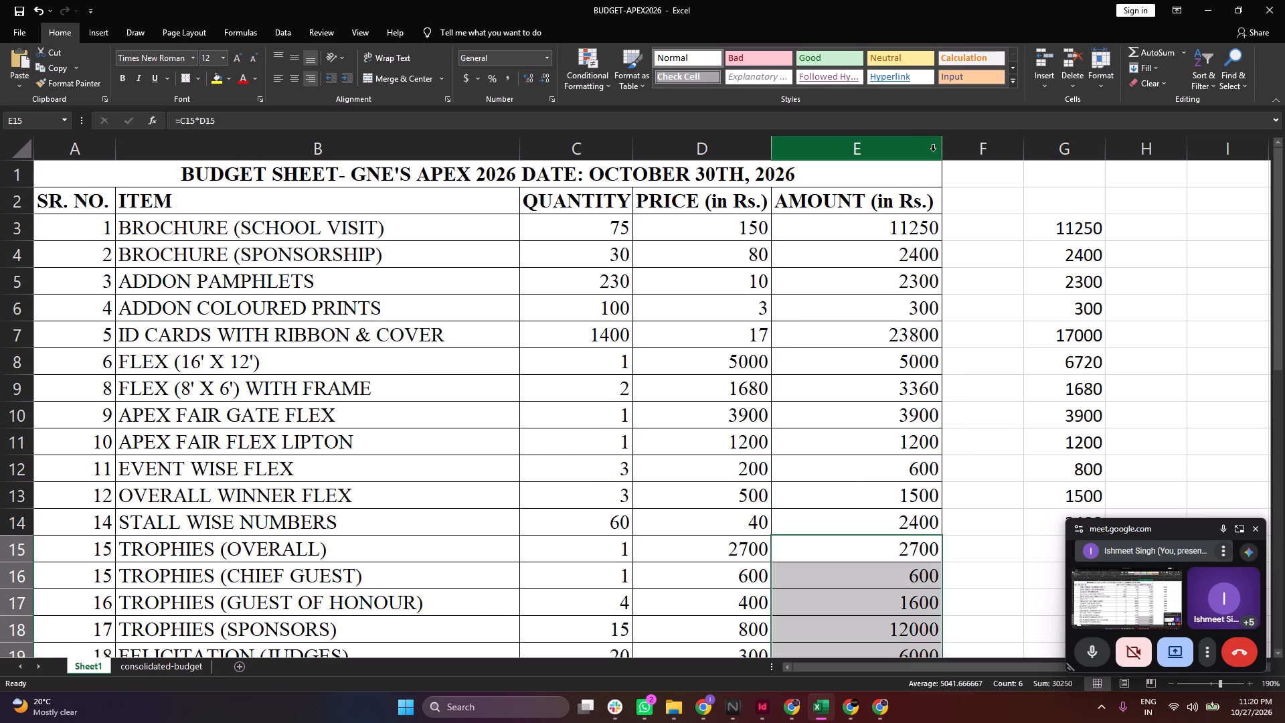
pyautogui.scroll(-4, 895, 250)
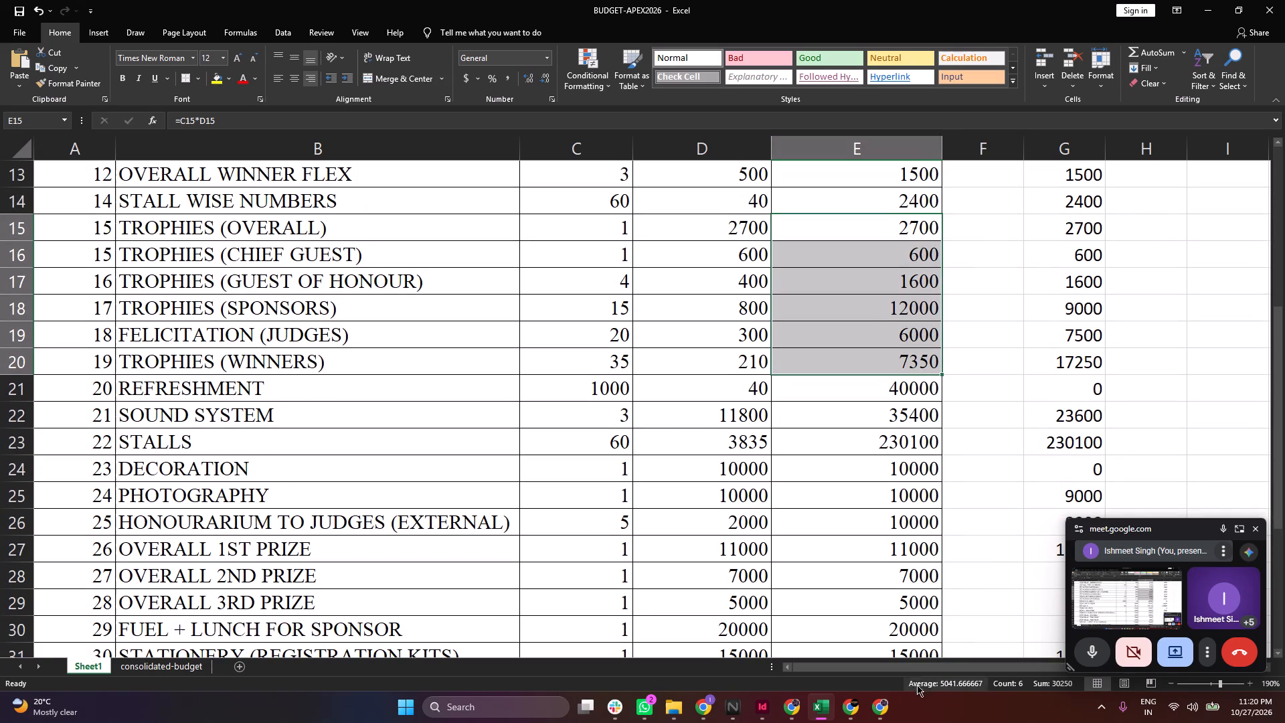
# Enter 30250 as the felictation amount in the consolidated-budget sheet.
pyautogui.click(183, 667)
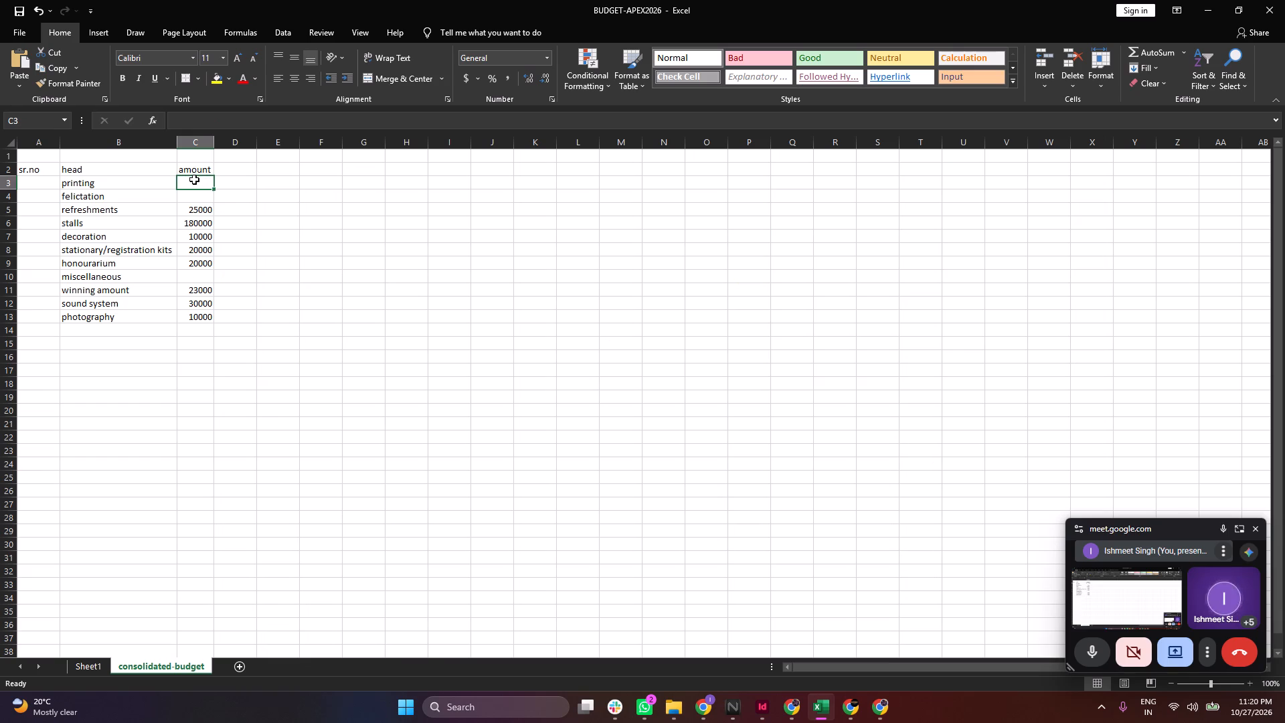
pyautogui.click(194, 180)
pyautogui.click(197, 199)
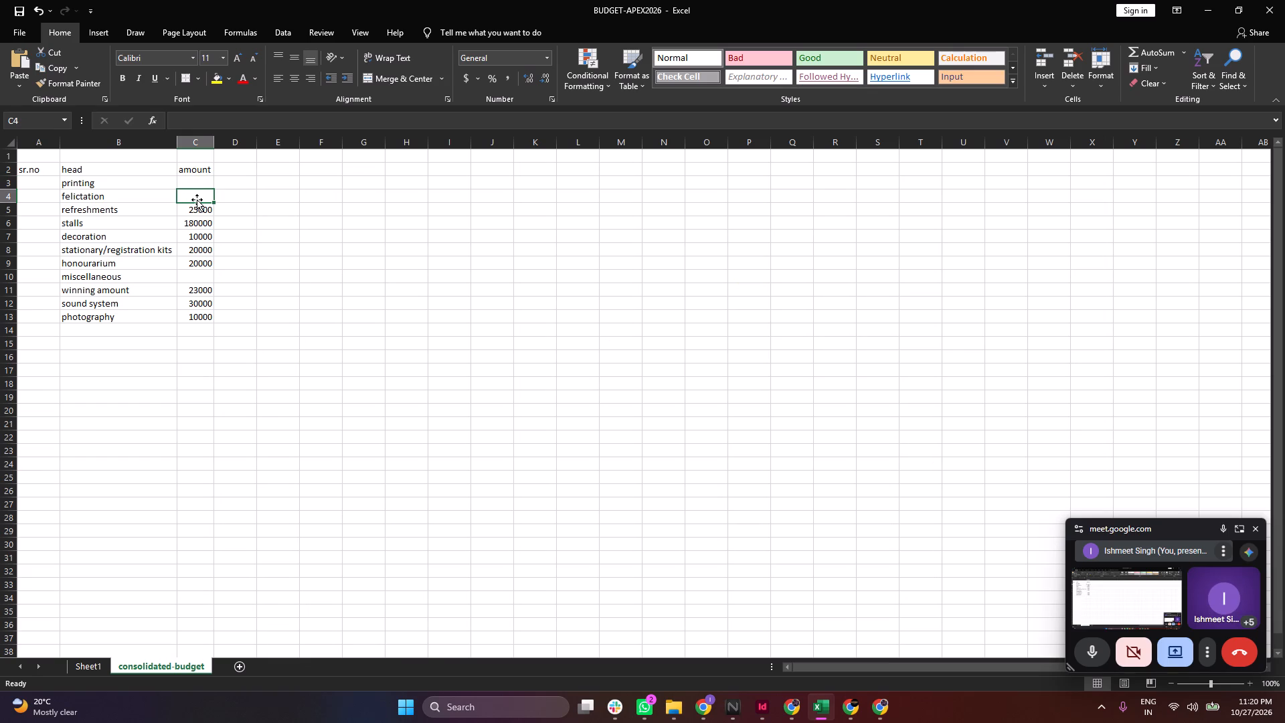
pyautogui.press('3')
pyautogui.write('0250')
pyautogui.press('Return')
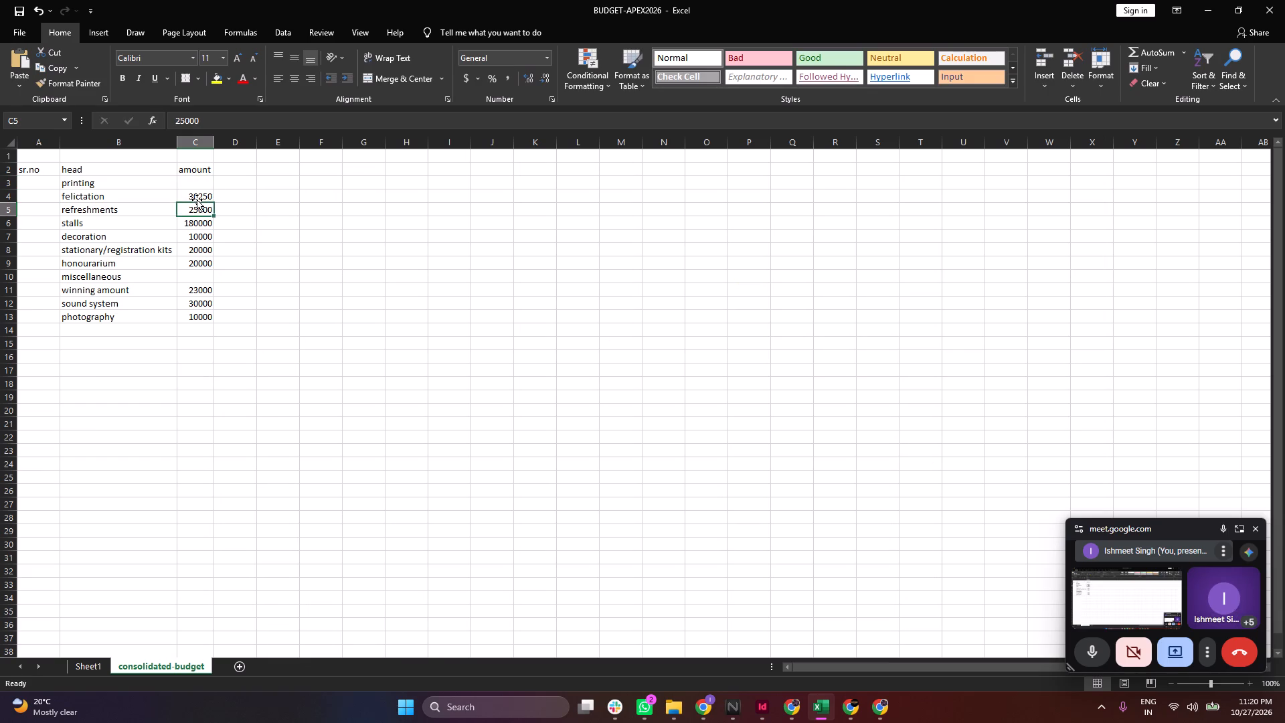
# Expand the printing head to printing(FLEX, BROCHURES, ID CARDS) and fit column B's width to the text.
pyautogui.click(195, 188)
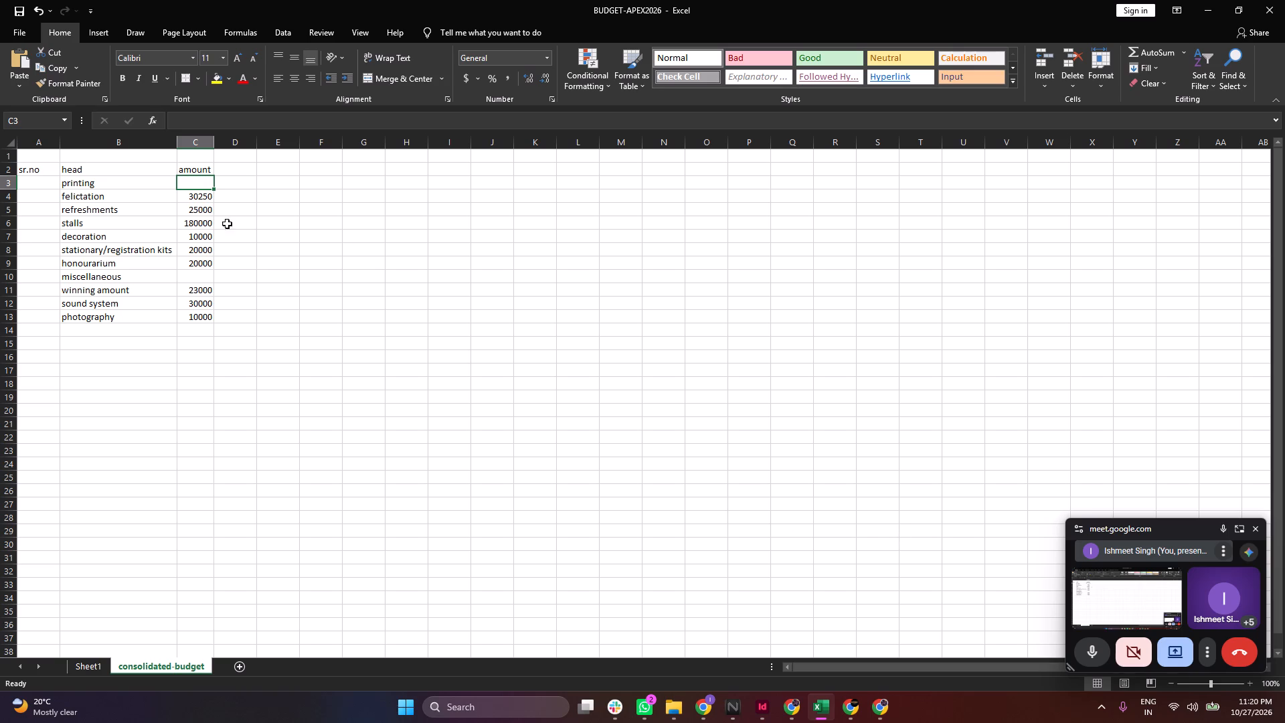
pyautogui.tripleClick(149, 184)
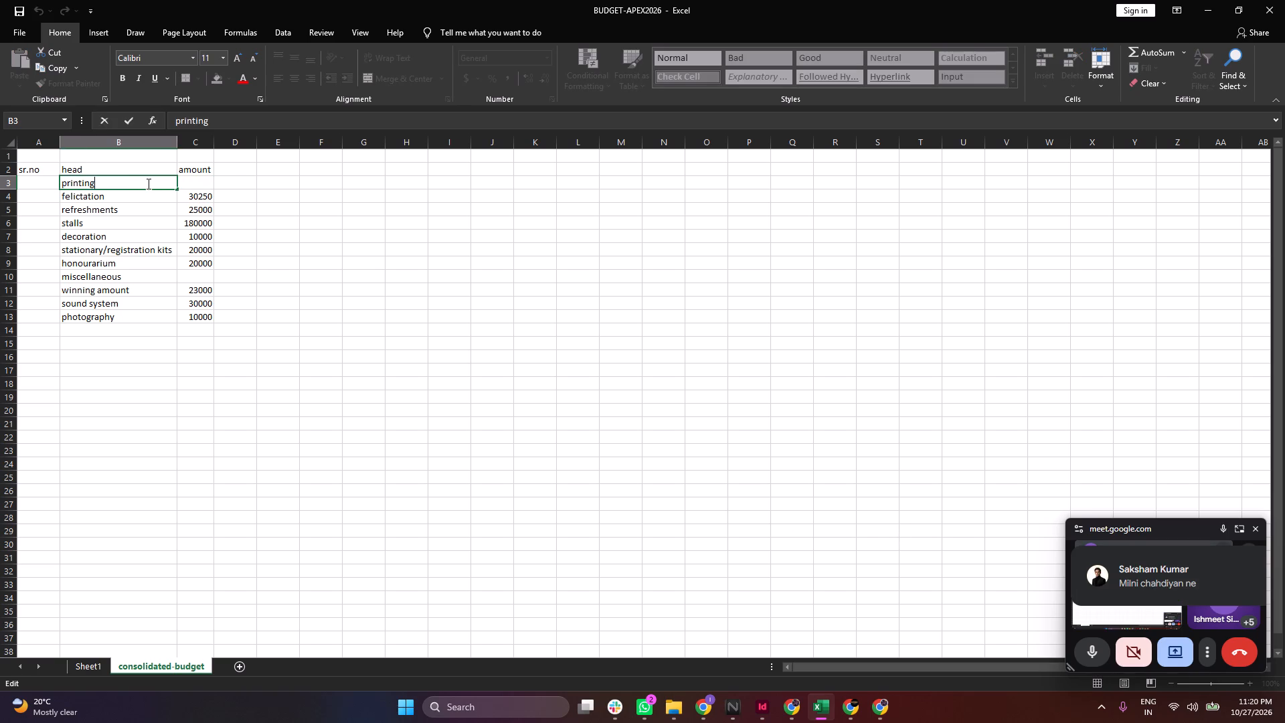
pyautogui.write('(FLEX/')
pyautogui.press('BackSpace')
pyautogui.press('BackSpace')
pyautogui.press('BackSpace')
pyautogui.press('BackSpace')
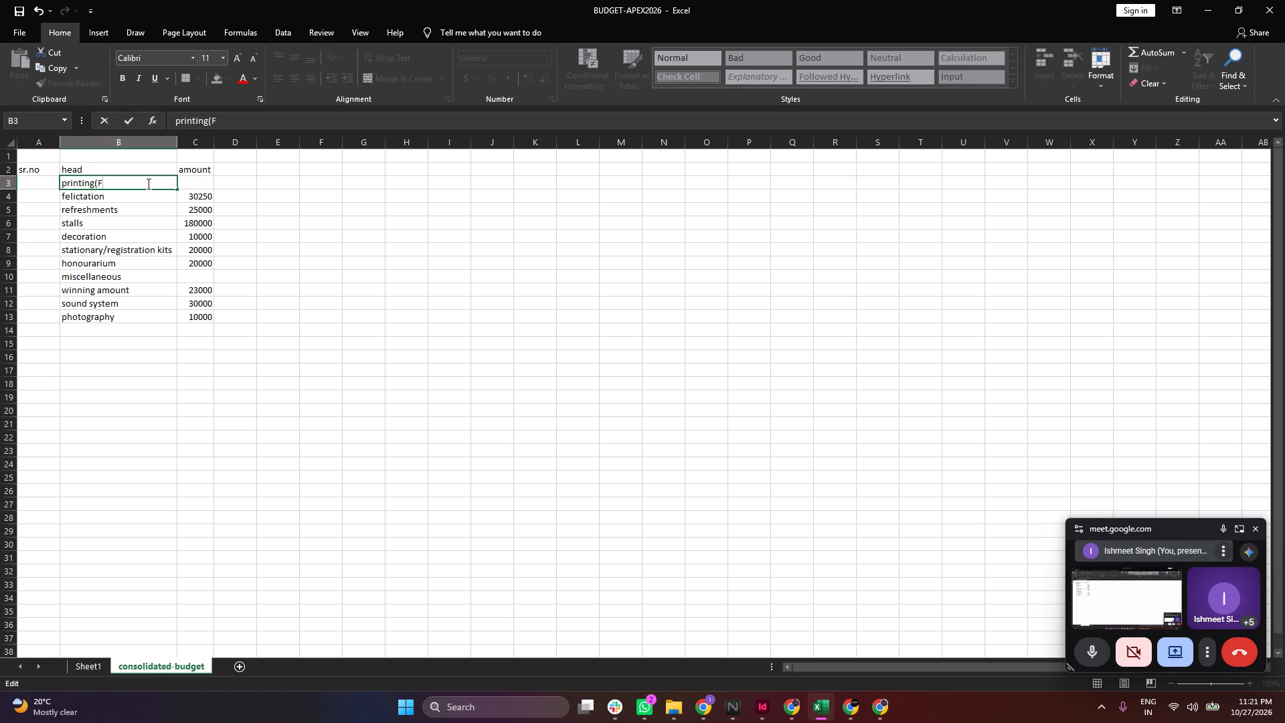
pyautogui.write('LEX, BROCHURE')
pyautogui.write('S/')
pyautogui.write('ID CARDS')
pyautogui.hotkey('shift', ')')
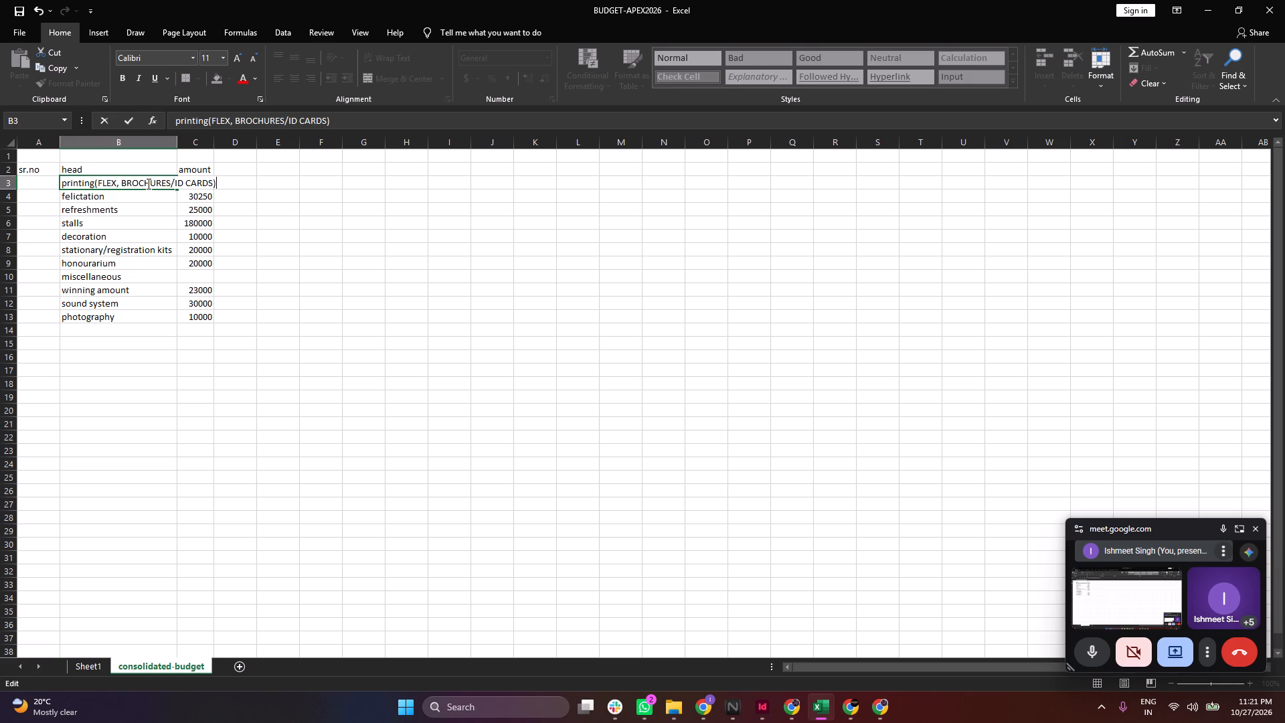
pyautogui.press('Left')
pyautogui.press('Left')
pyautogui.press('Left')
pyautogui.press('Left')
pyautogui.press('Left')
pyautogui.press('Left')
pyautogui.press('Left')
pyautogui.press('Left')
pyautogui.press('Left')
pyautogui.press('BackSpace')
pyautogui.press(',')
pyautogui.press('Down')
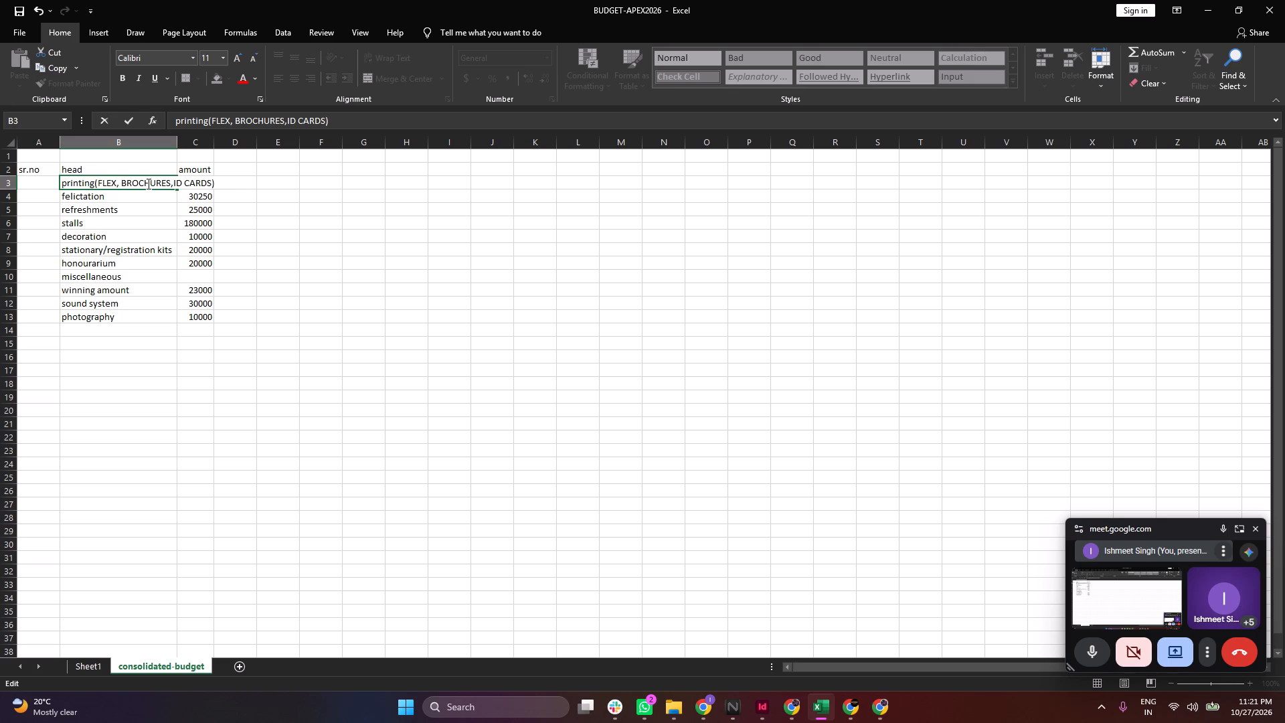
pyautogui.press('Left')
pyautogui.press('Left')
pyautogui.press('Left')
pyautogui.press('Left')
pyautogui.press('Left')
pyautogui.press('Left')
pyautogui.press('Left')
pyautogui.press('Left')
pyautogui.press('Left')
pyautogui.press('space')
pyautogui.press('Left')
pyautogui.click(301, 214)
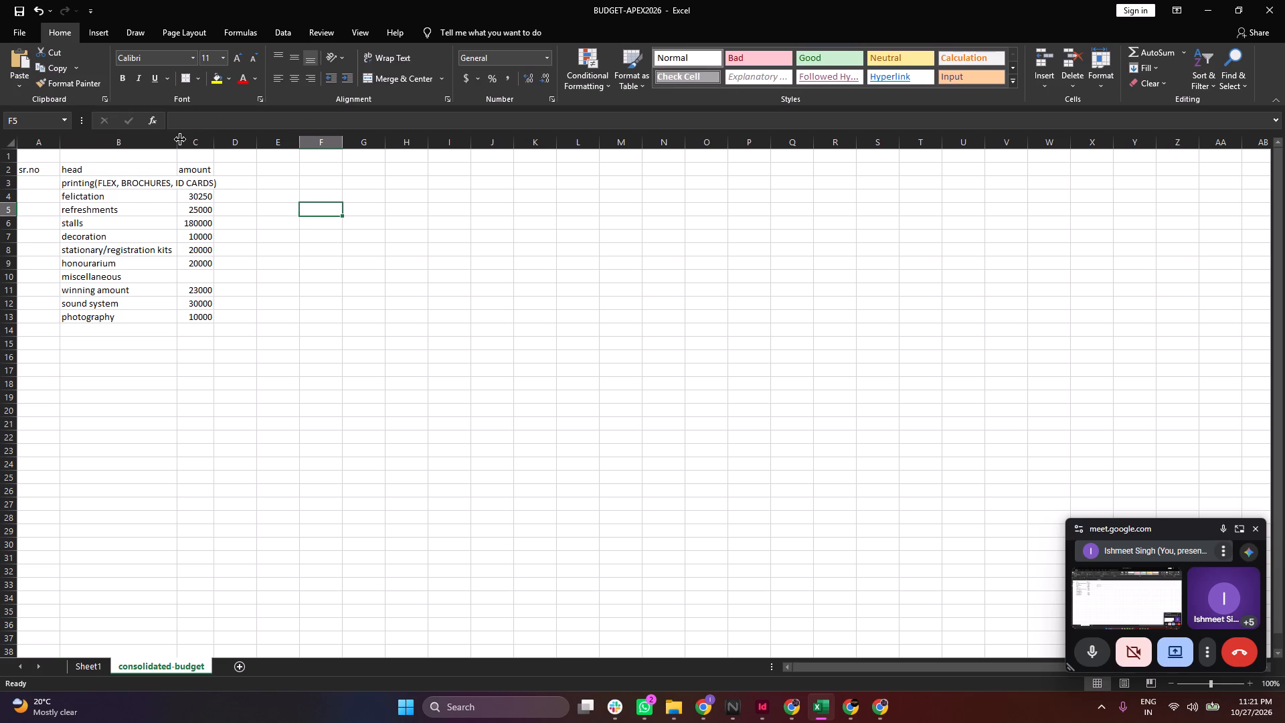
pyautogui.doubleClick(180, 140)
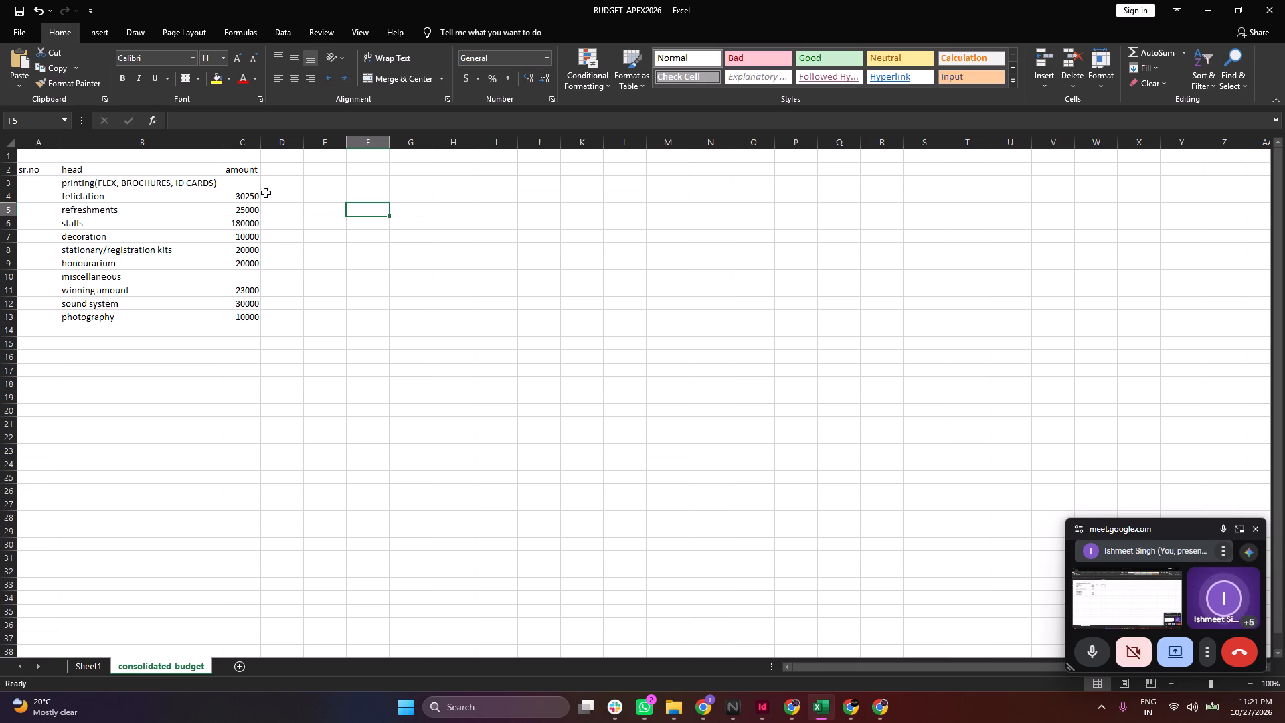
# Check the combined sum of Sheet1's amounts from BROCHURE (SCHOOL VISIT) through STALL WISE NUMBERS.
pyautogui.click(100, 665)
pyautogui.click(628, 436)
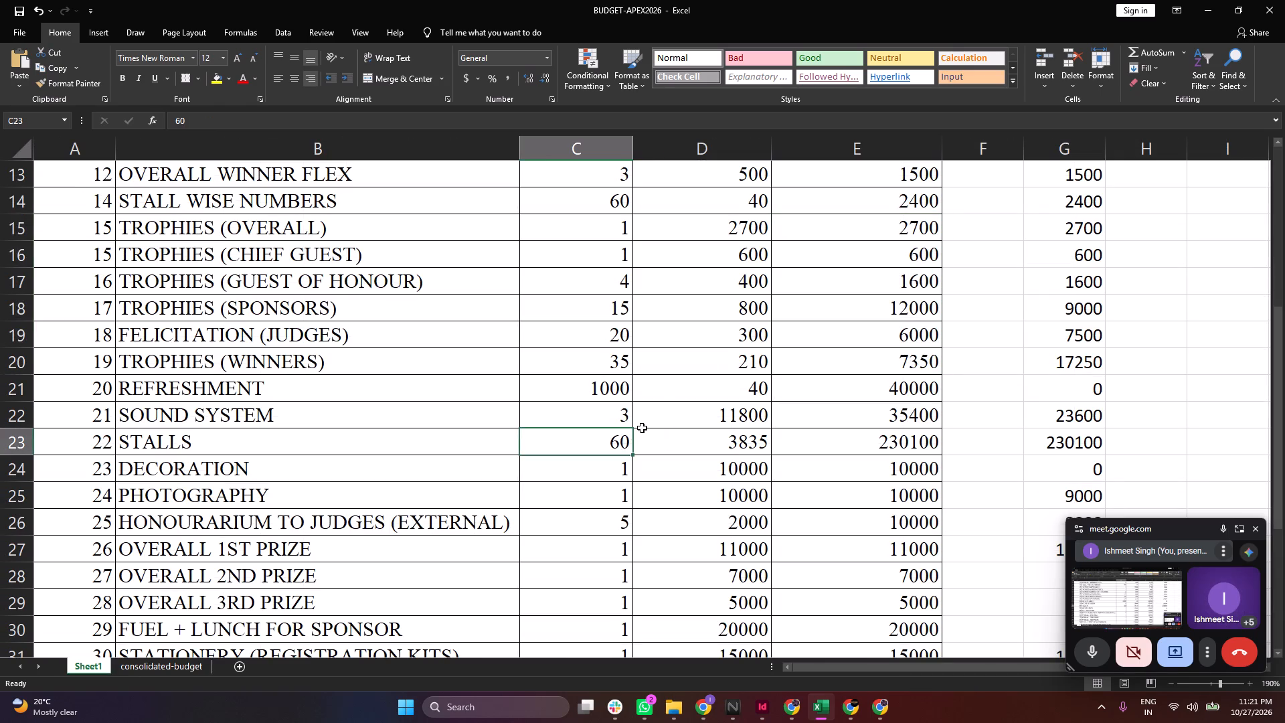
pyautogui.scroll(4, 740, 339)
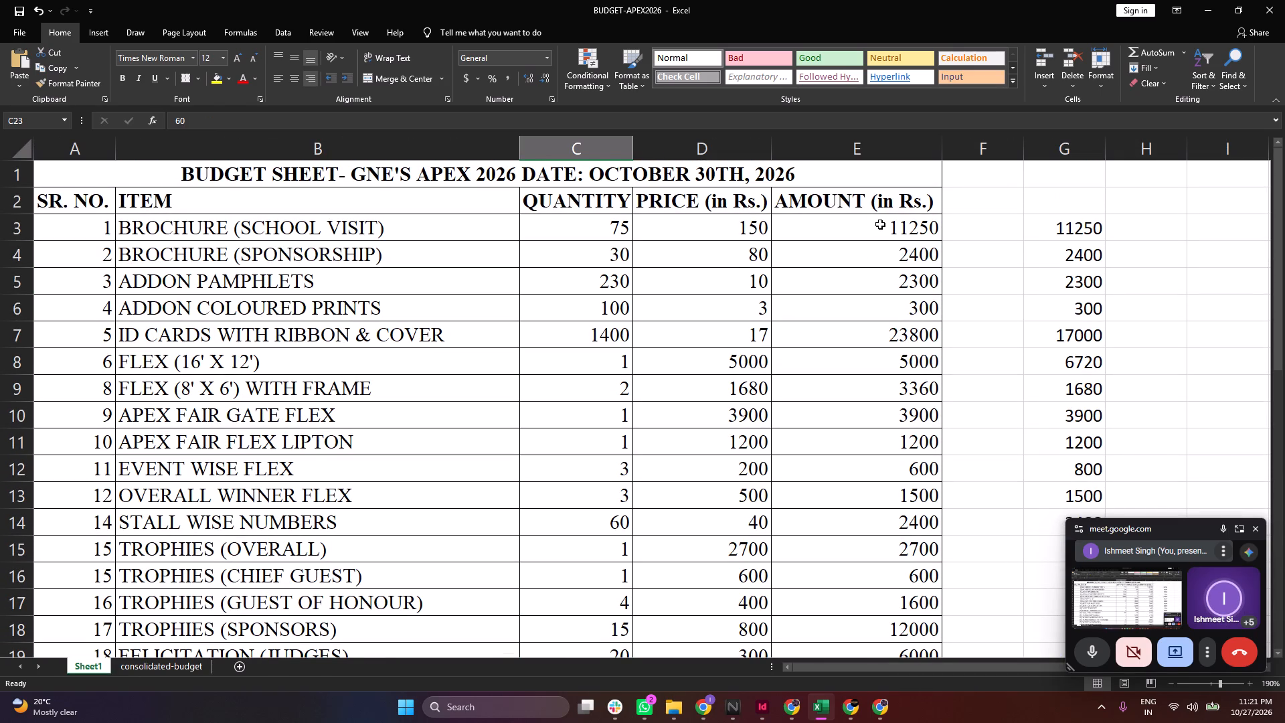
pyautogui.moveTo(878, 227); pyautogui.dragTo(898, 455)
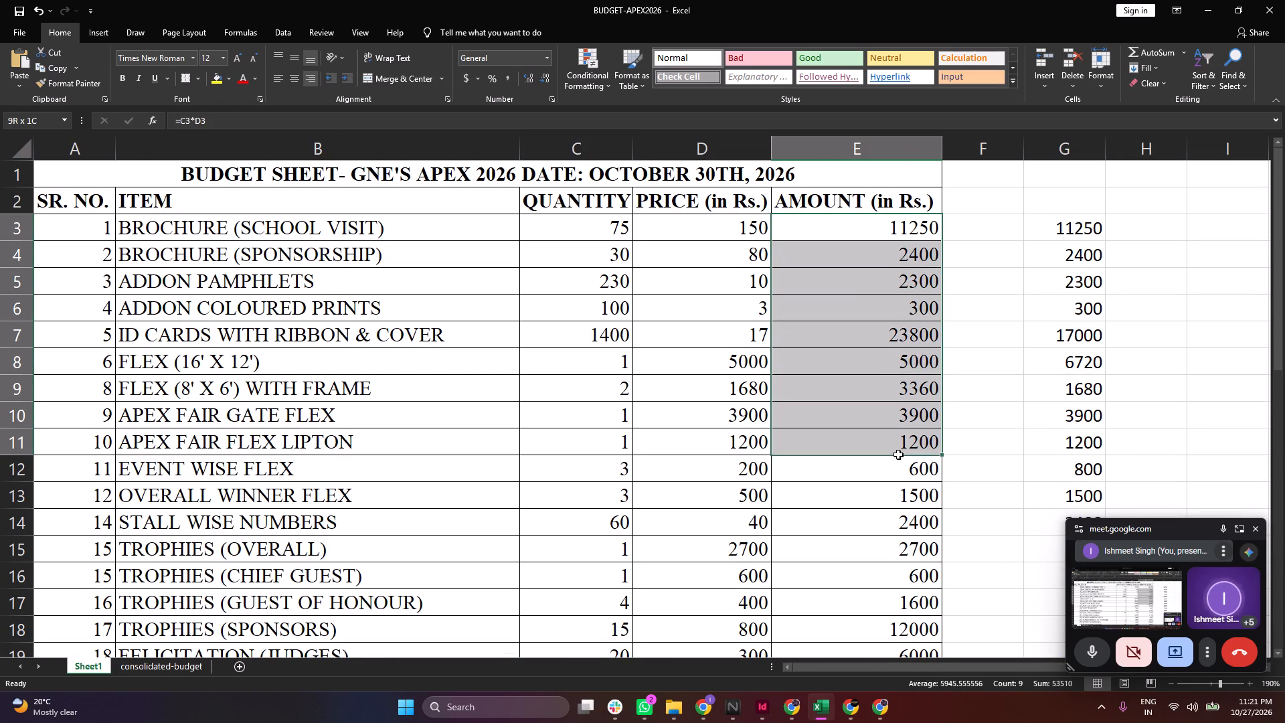
pyautogui.moveTo(898, 455); pyautogui.dragTo(912, 515)
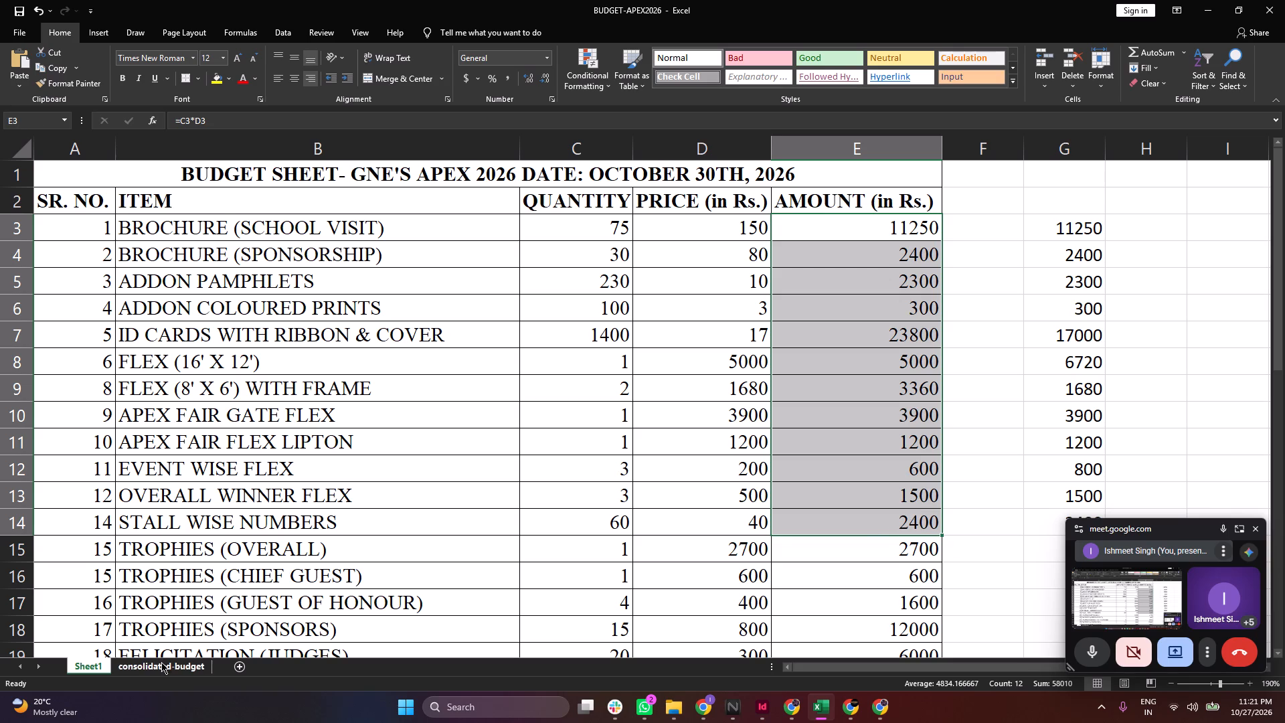
# Enter 50810 as the printing amount in the consolidated-budget sheet.
pyautogui.click(161, 662)
pyautogui.click(246, 183)
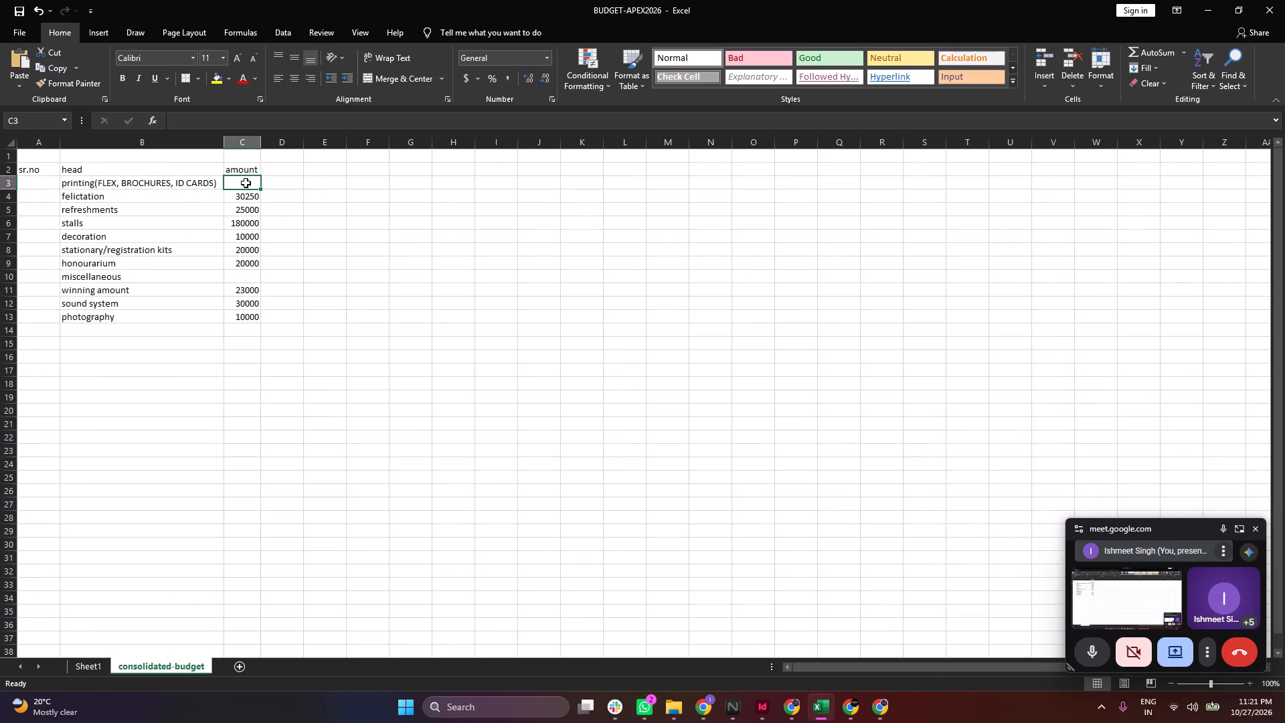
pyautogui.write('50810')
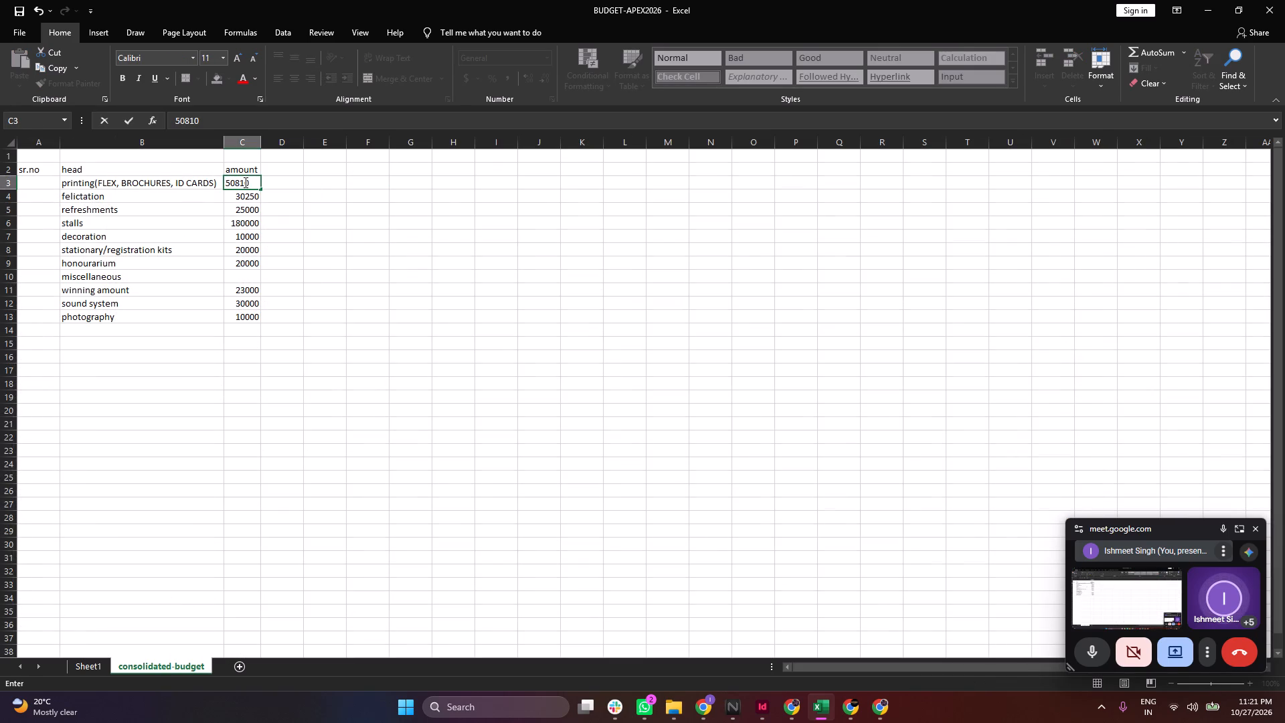
pyautogui.click(372, 226)
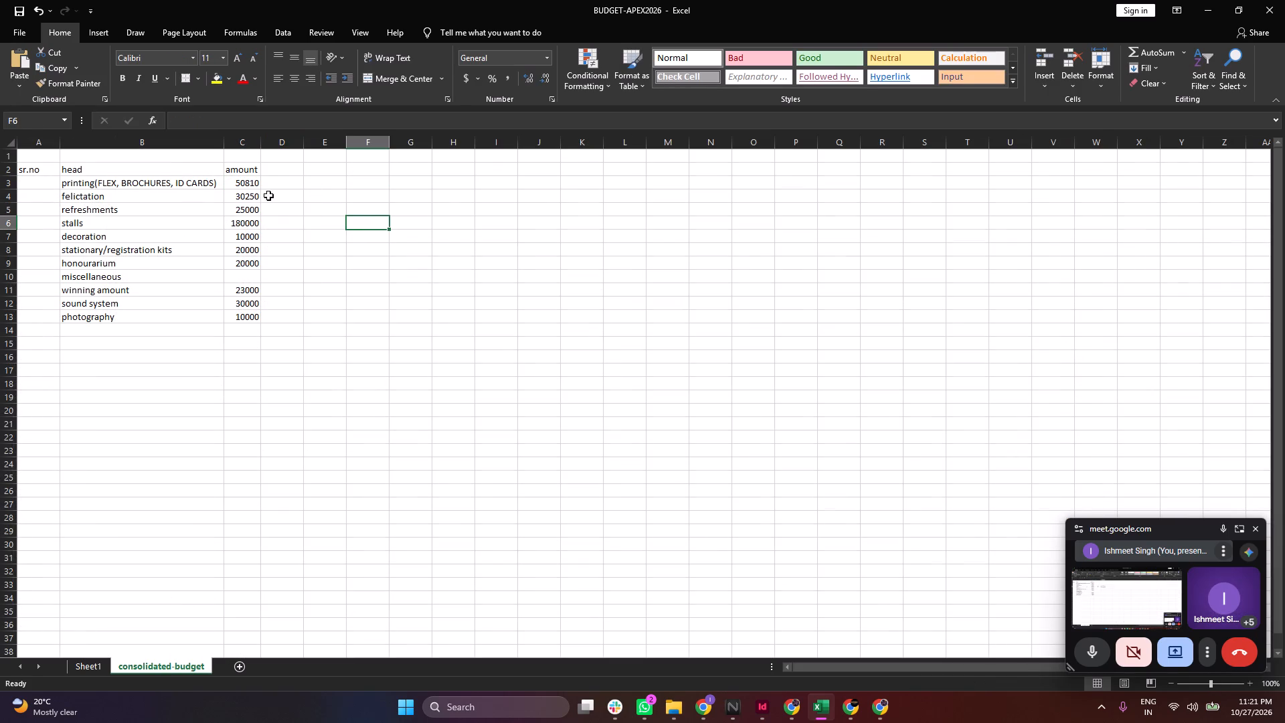
pyautogui.doubleClick(222, 143)
pyautogui.click(183, 366)
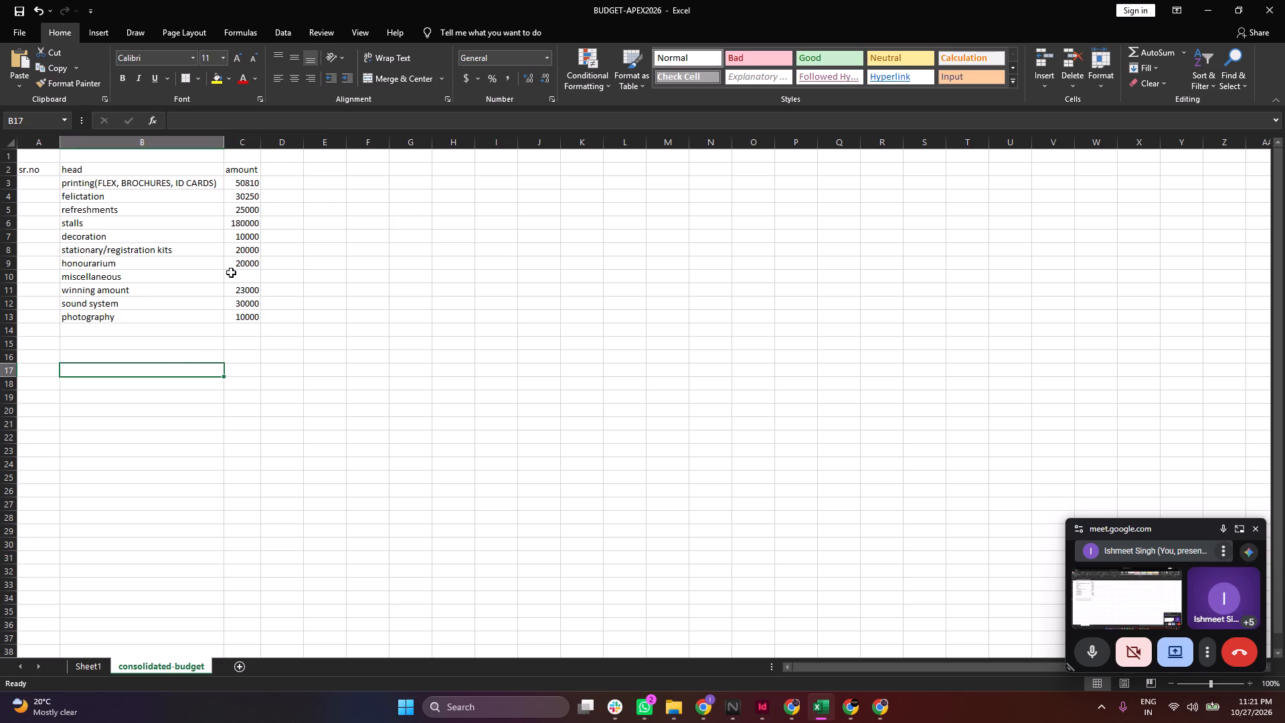
# Check the combined sum of Sheet1's amounts for FUEL + LUNCH FOR SPONSOR, JUICE and BOUNCERS.
pyautogui.click(232, 274)
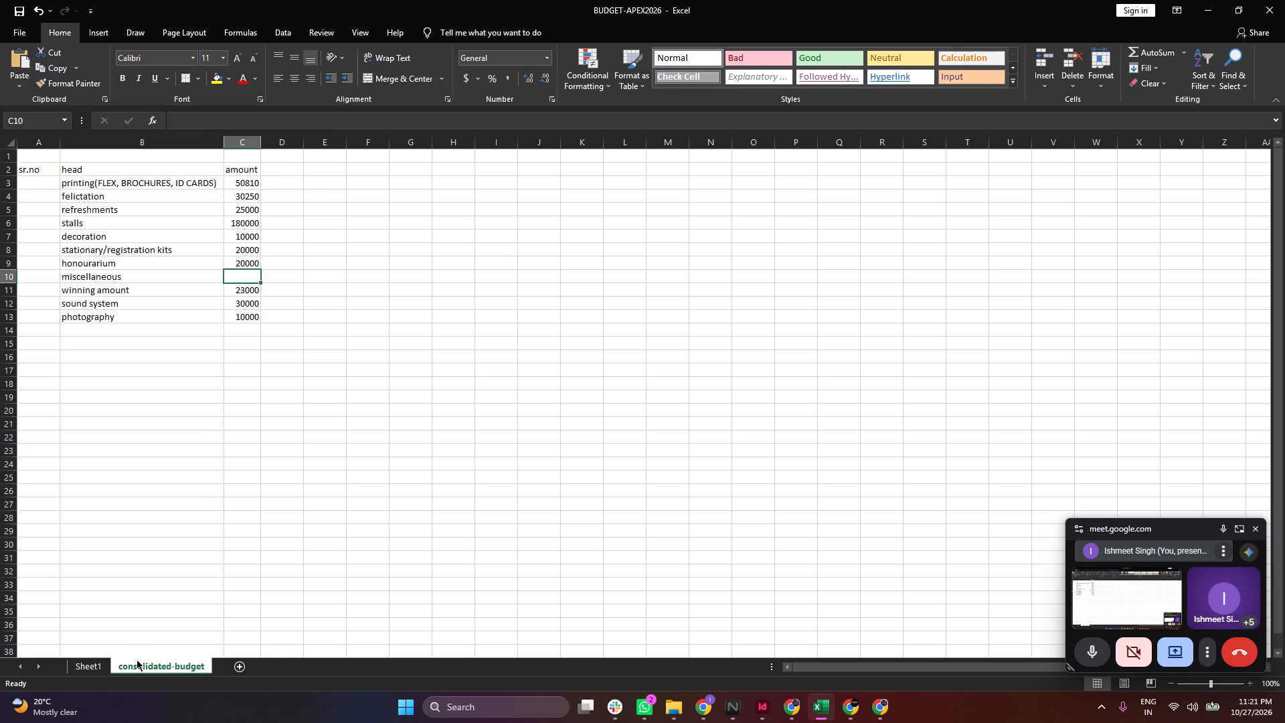
pyautogui.click(79, 668)
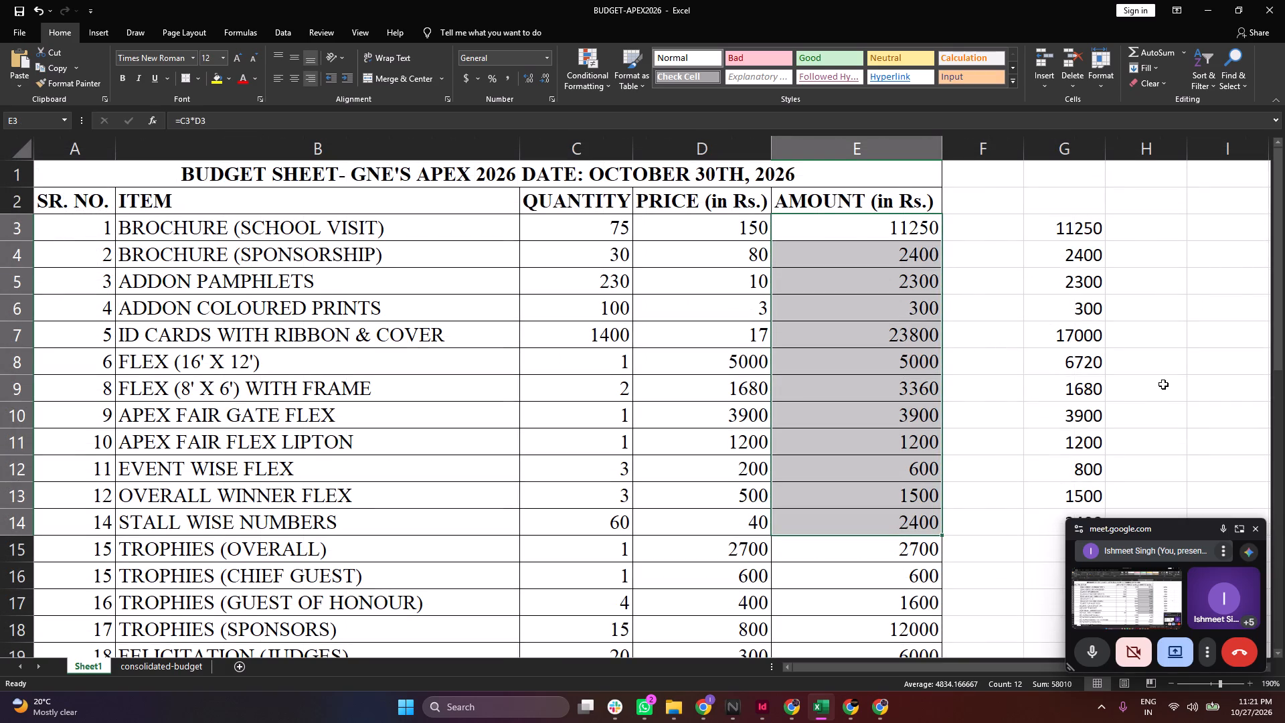
pyautogui.scroll(-4, 1059, 387)
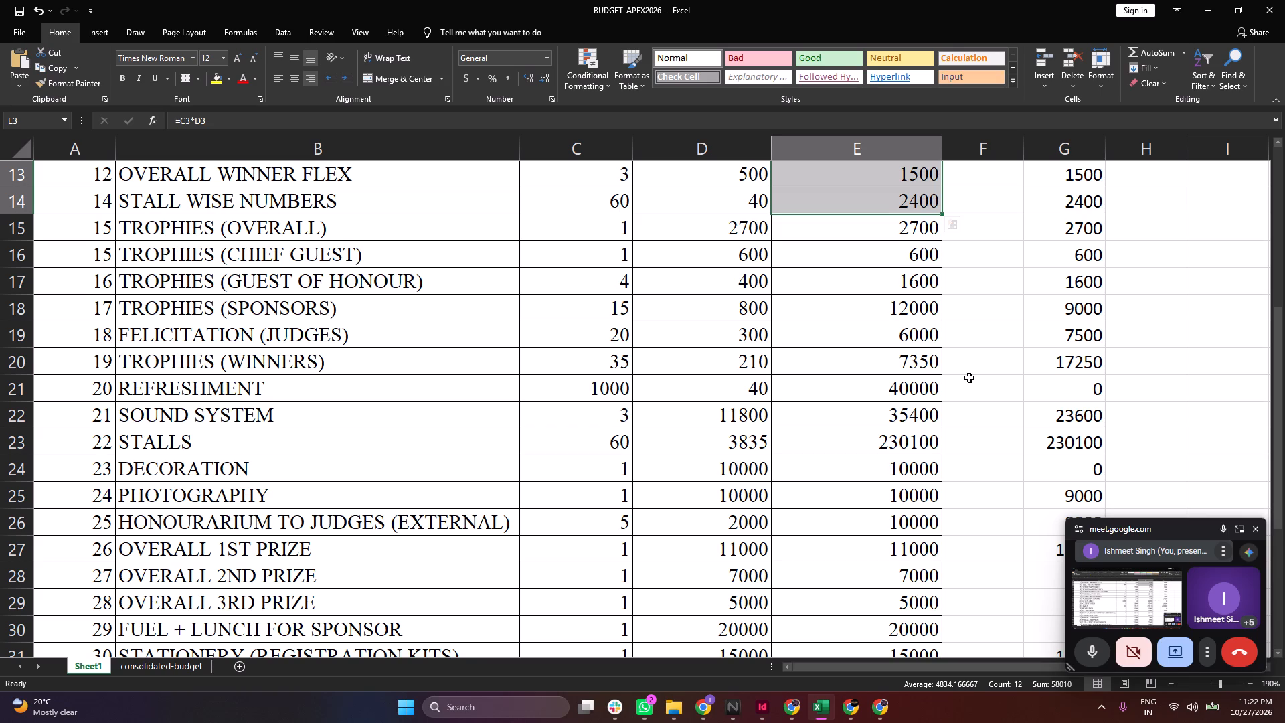
pyautogui.scroll(-1, 968, 378)
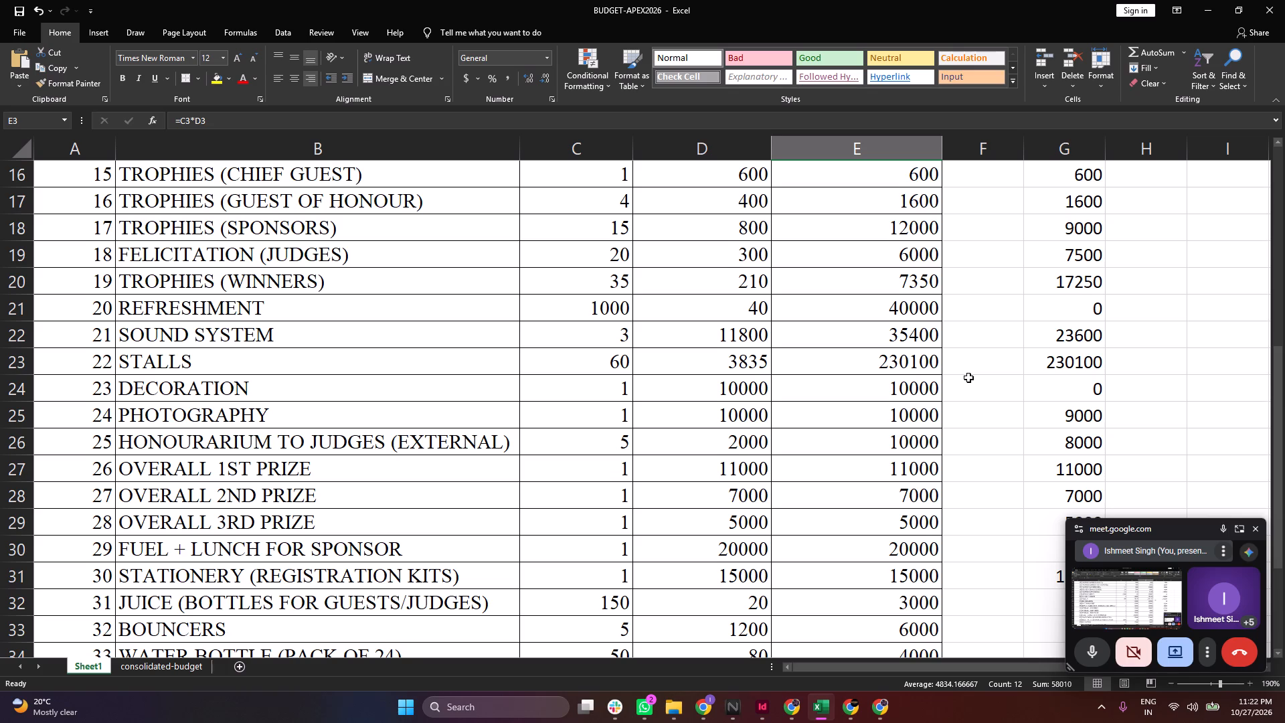
pyautogui.scroll(-2, 968, 378)
pyautogui.click(913, 390)
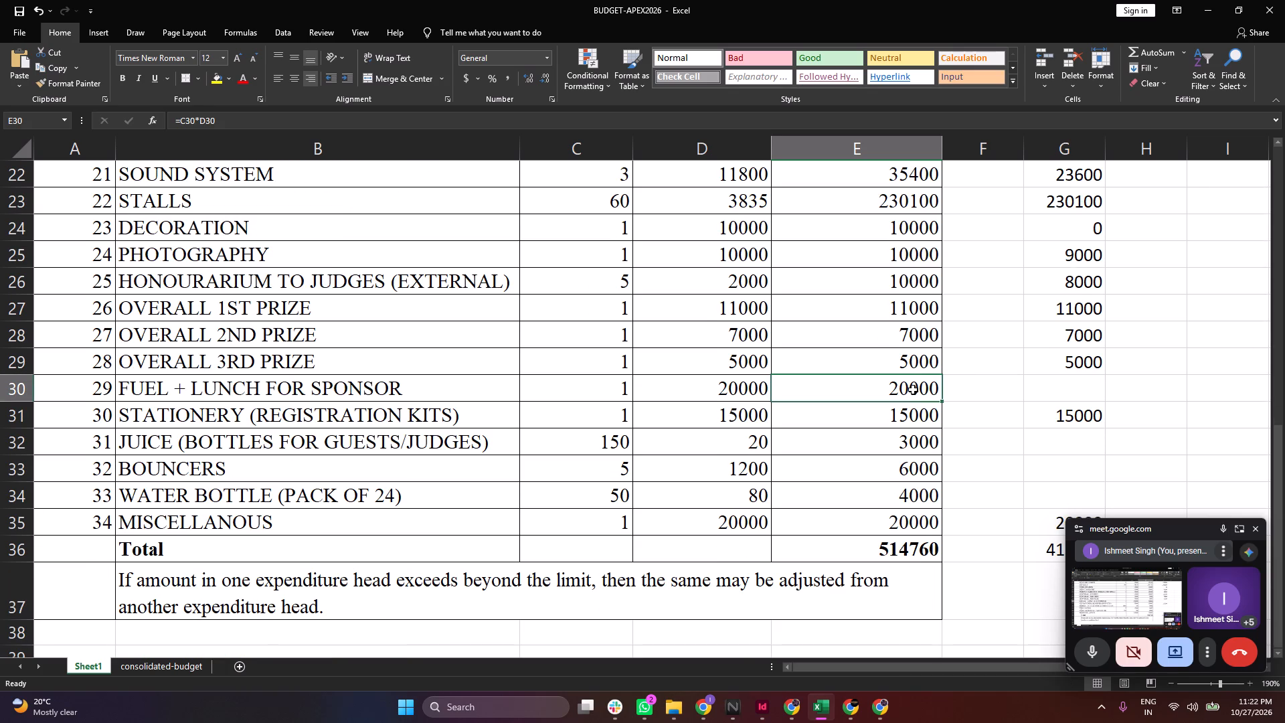
pyautogui.keyDown('ctrl'); pyautogui.click(916, 445); pyautogui.keyUp('ctrl')
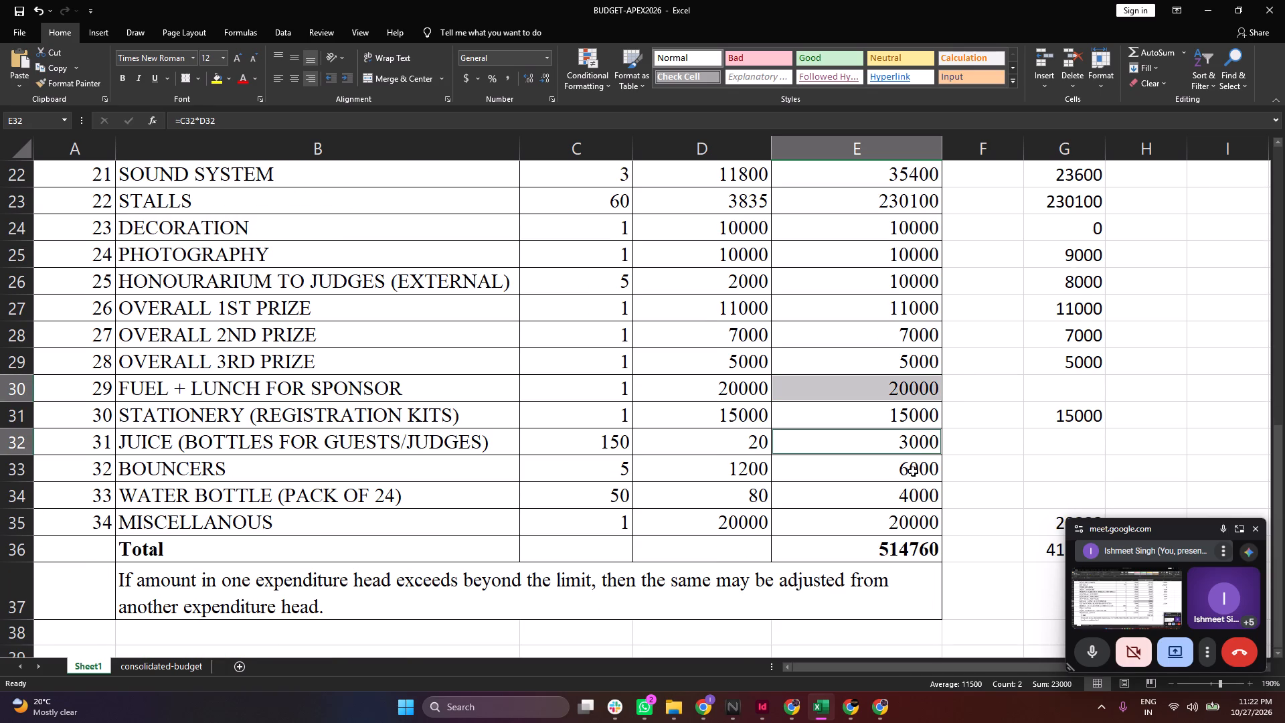
pyautogui.keyDown('ctrl'); pyautogui.click(913, 471); pyautogui.keyUp('ctrl')
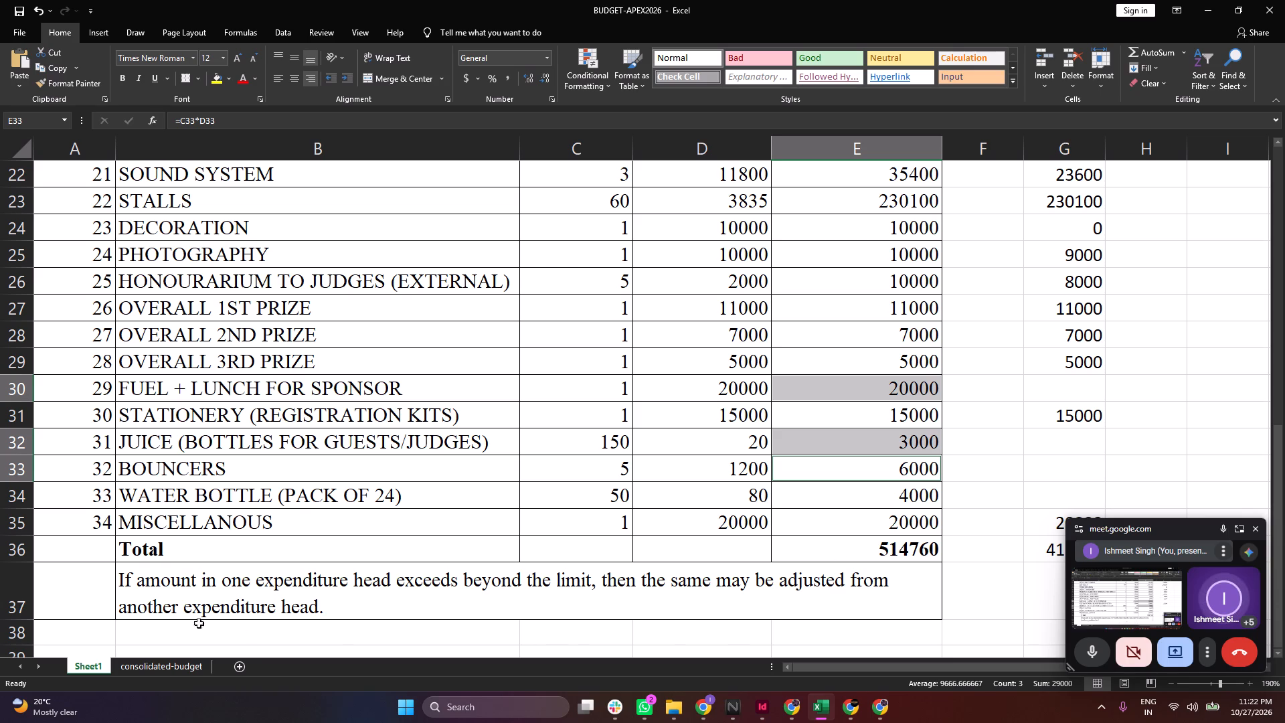
# Enter 40000 as the miscellaneous amount in the consolidated-budget sheet.
pyautogui.click(183, 664)
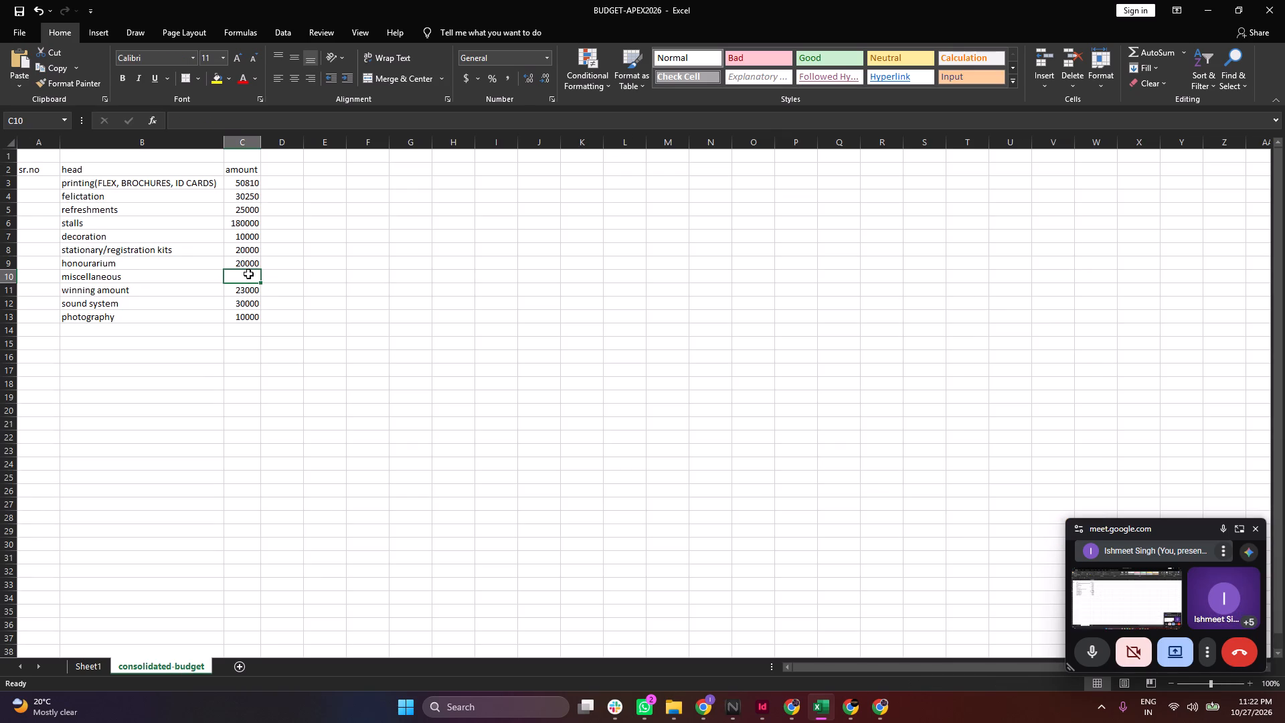
pyautogui.doubleClick(248, 274)
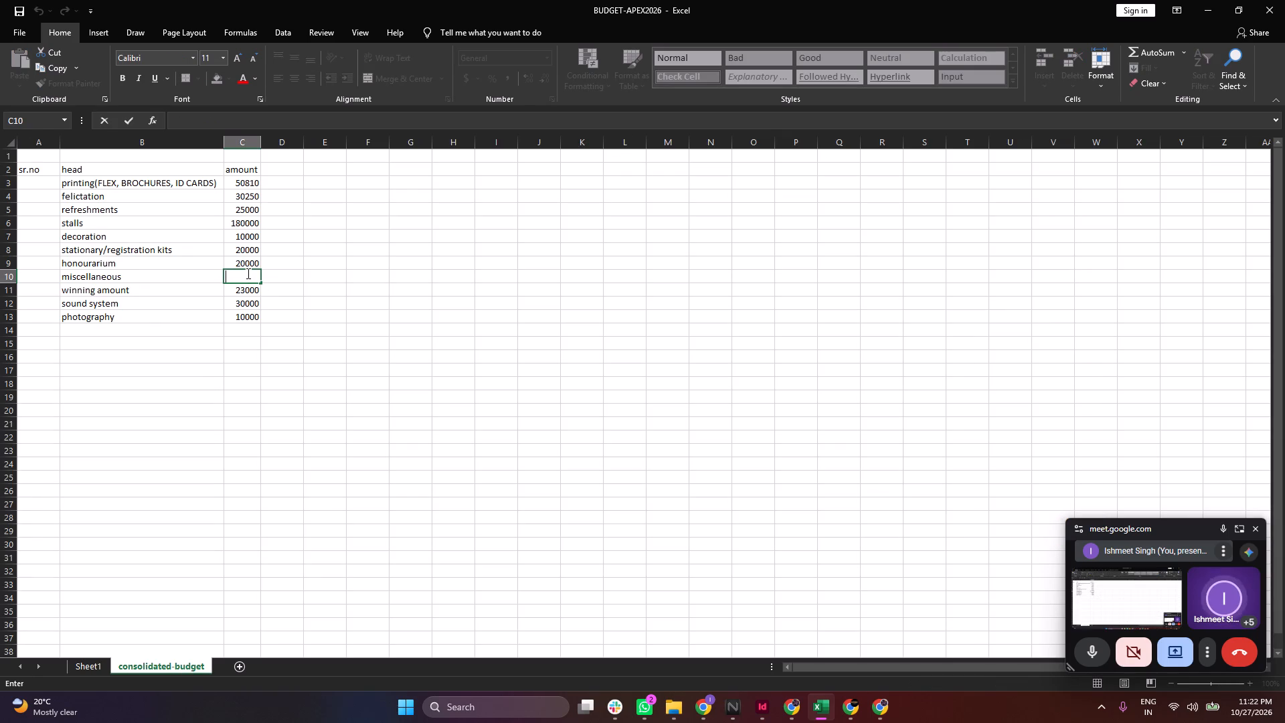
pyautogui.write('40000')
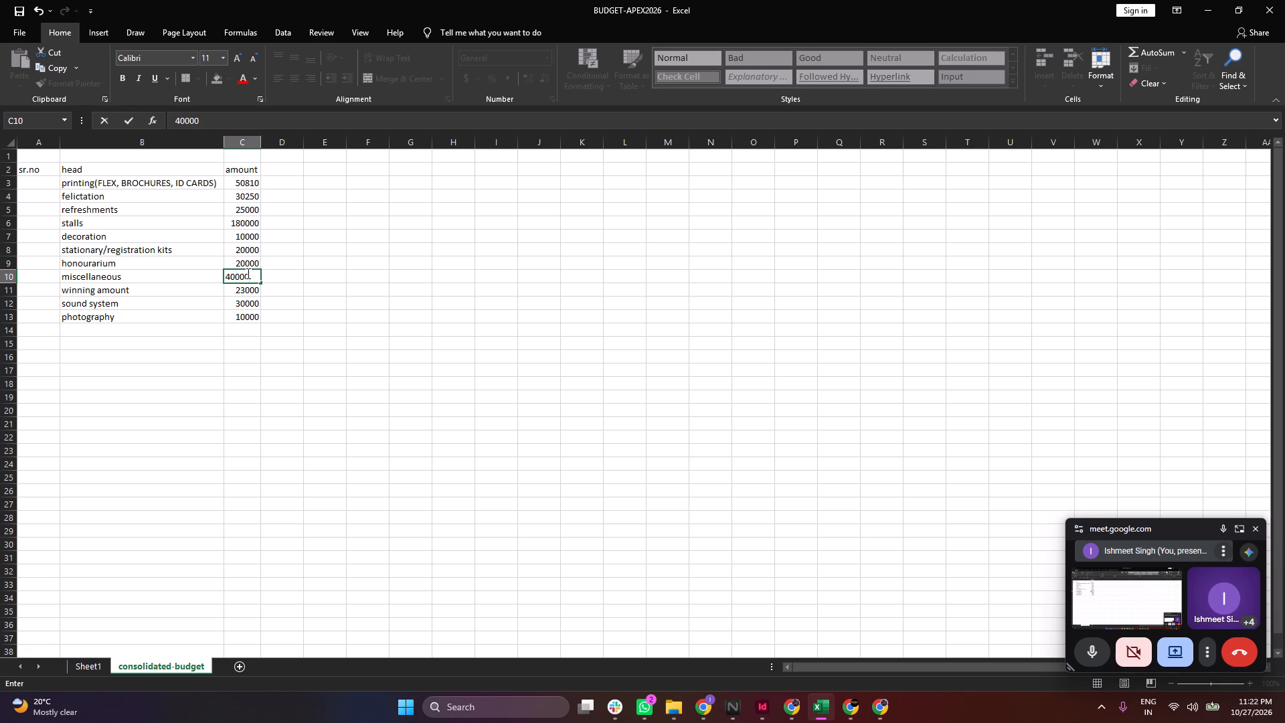
pyautogui.click(337, 318)
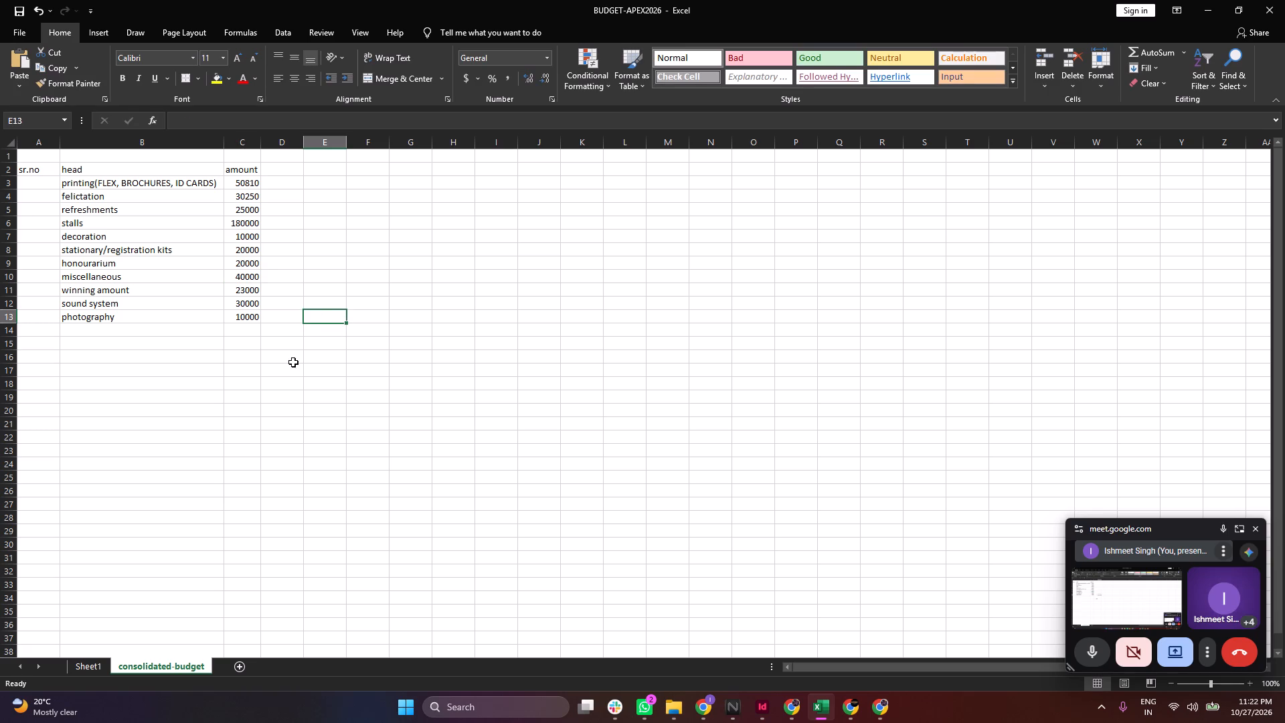
# Check the combined sum of the consolidated-budget amounts from printing through photography.
pyautogui.click(240, 330)
pyautogui.moveTo(240, 183); pyautogui.dragTo(246, 319)
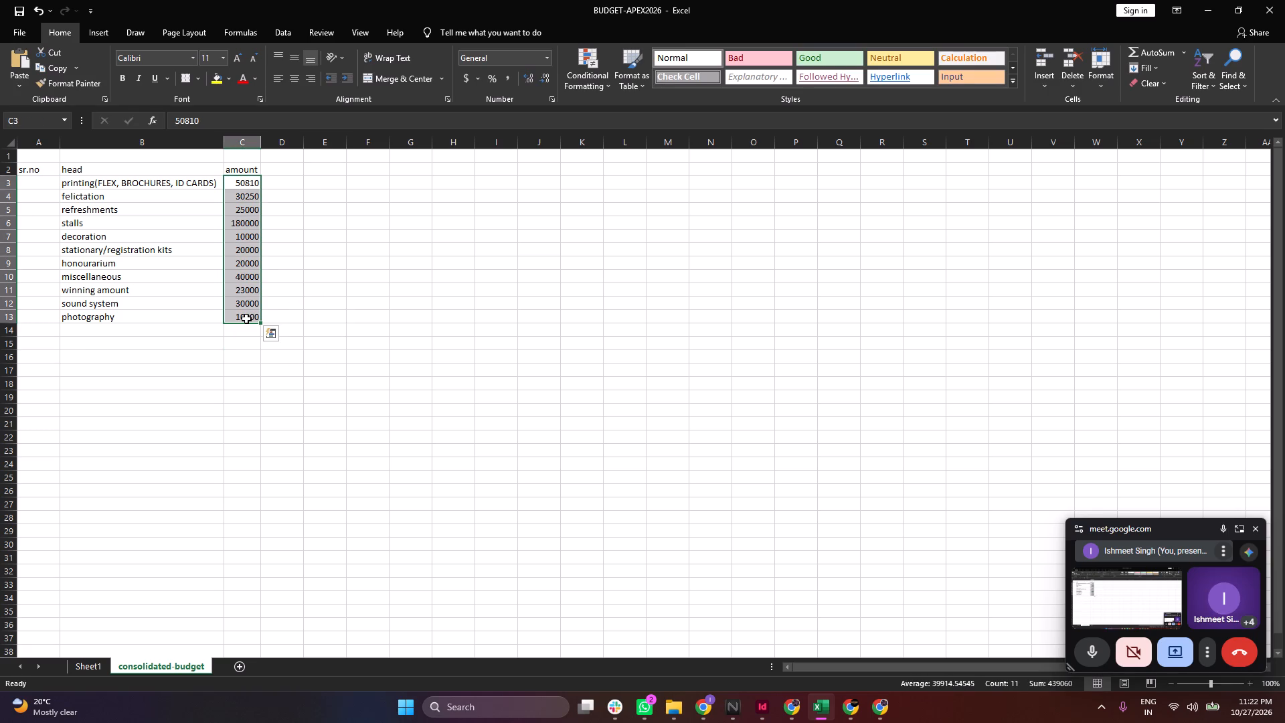
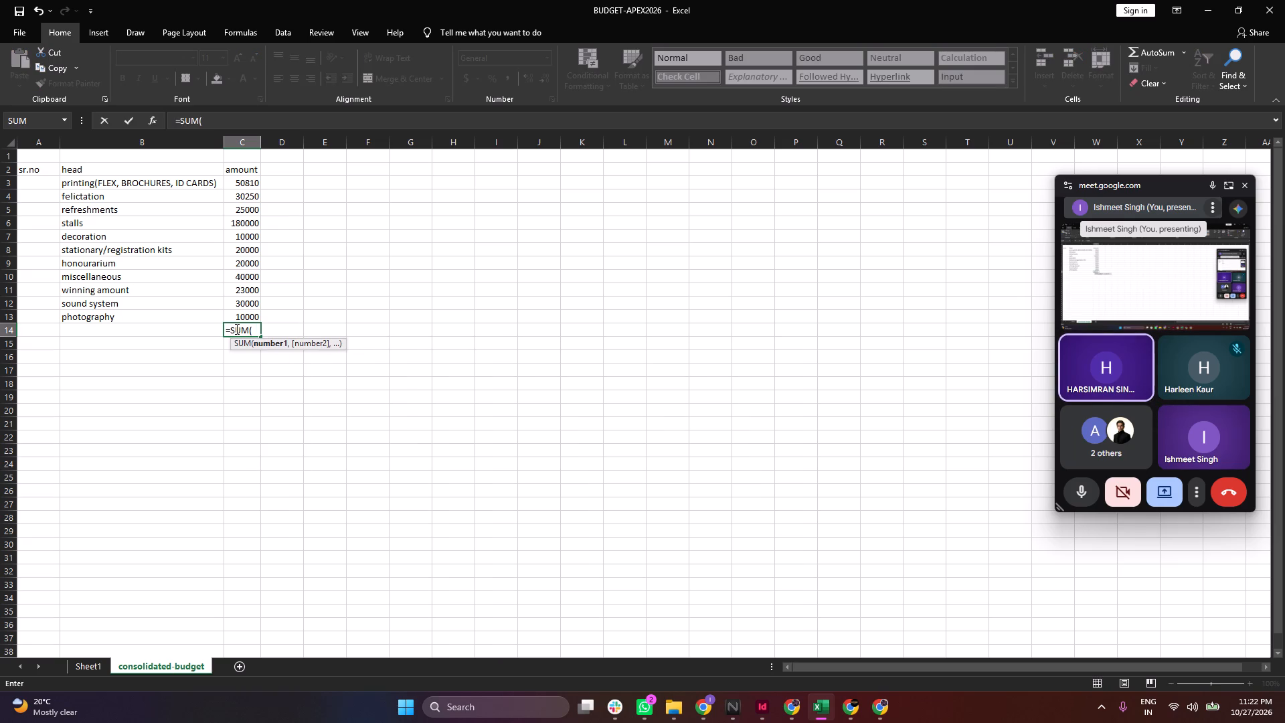
# Total the consolidated-budget amounts below the photography row with a SUM of C3:C13, and fit the amount column's width.
pyautogui.write('C3:')
pyautogui.write('C13')
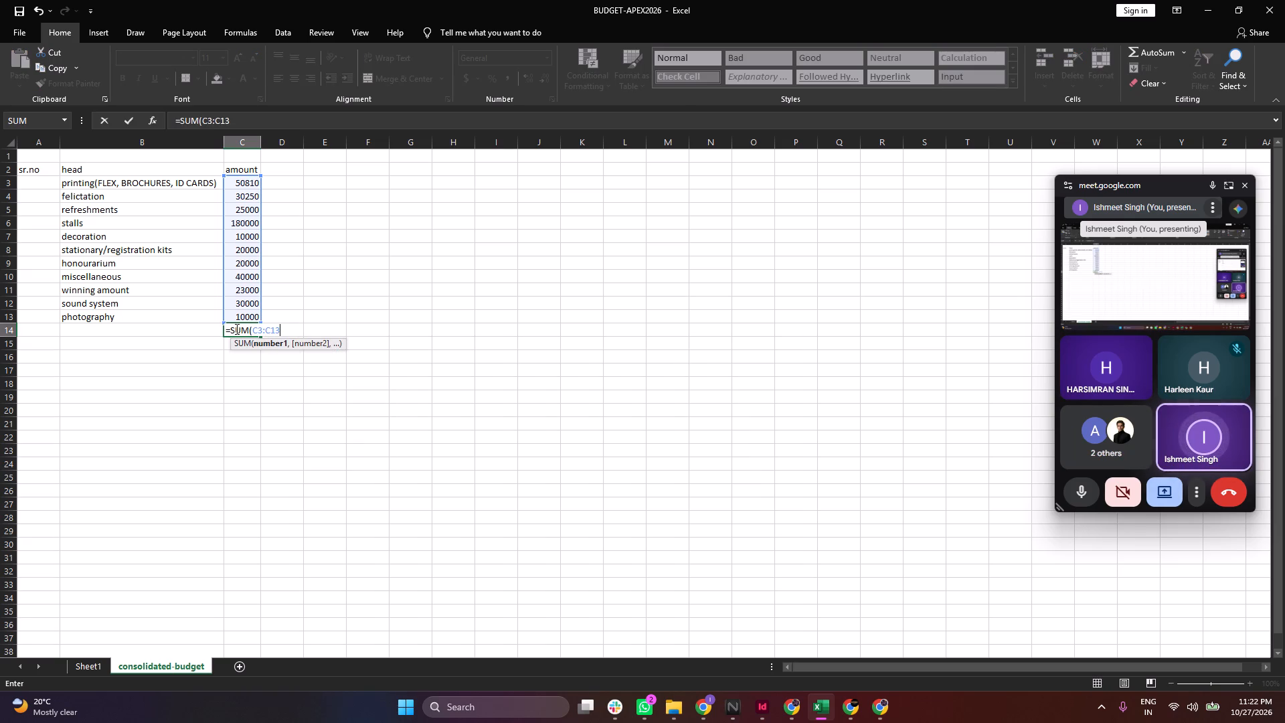
pyautogui.hotkey('shift', ')')
pyautogui.press('Return')
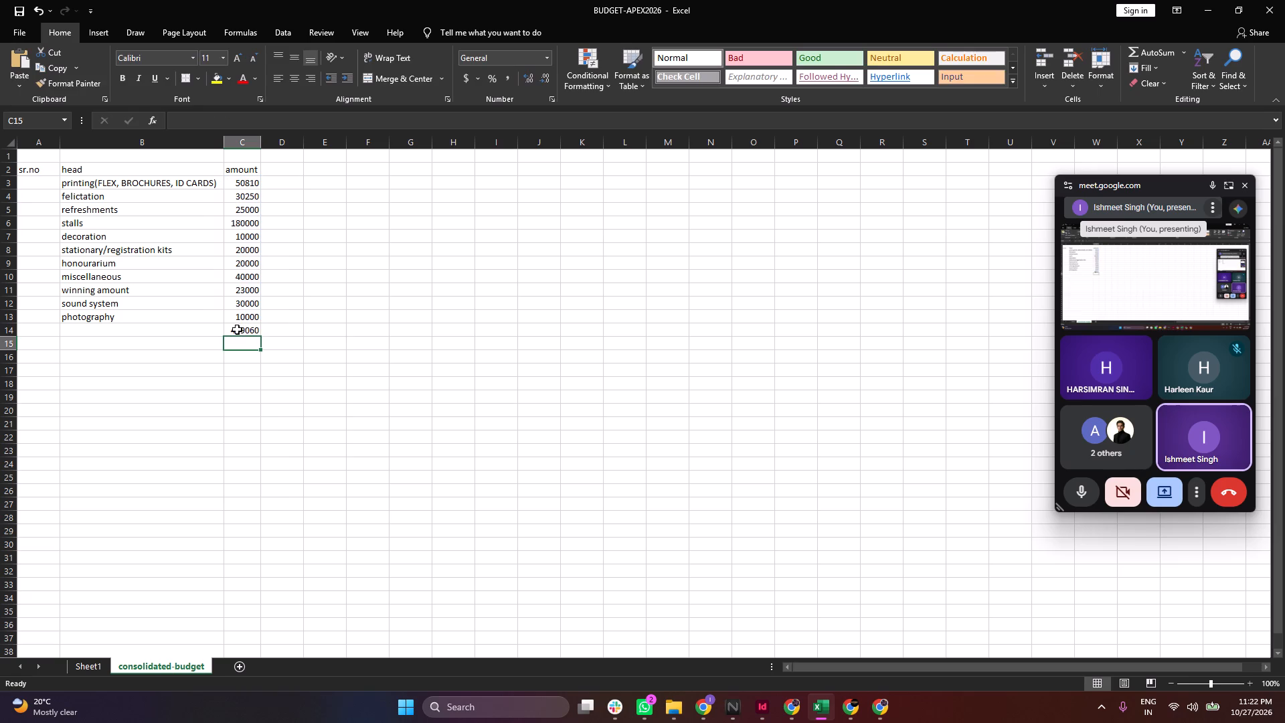
pyautogui.doubleClick(261, 145)
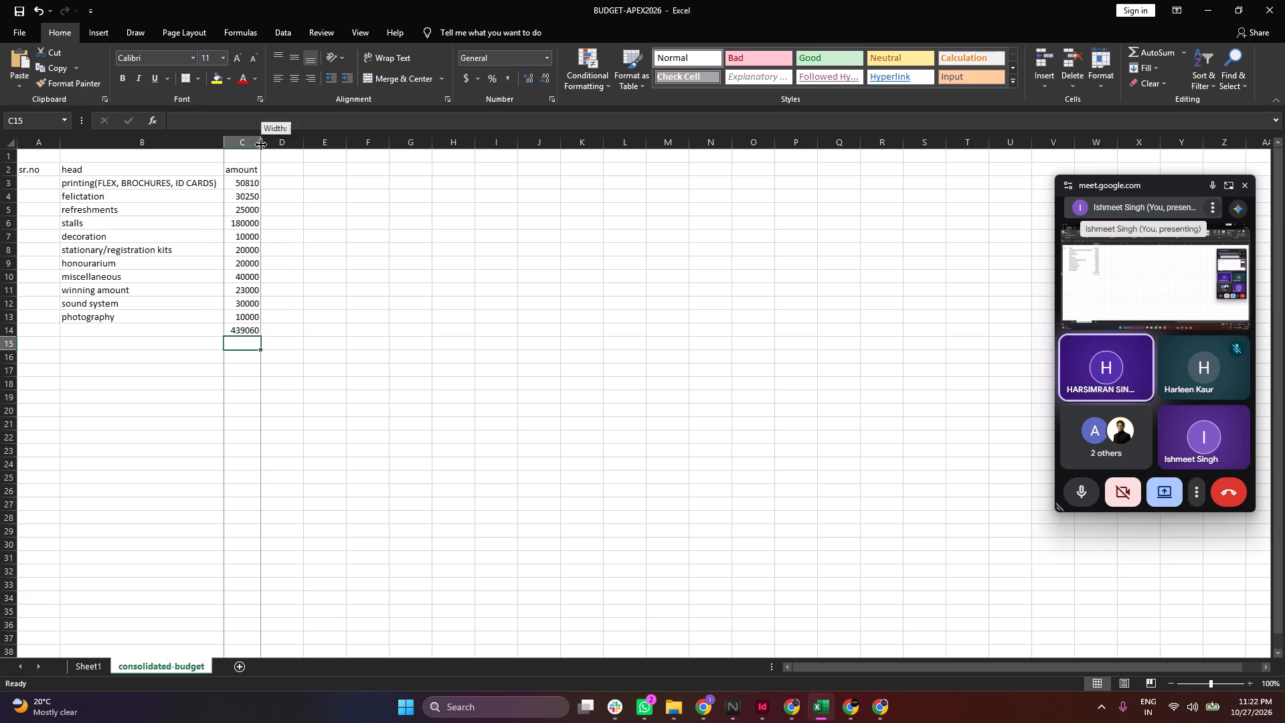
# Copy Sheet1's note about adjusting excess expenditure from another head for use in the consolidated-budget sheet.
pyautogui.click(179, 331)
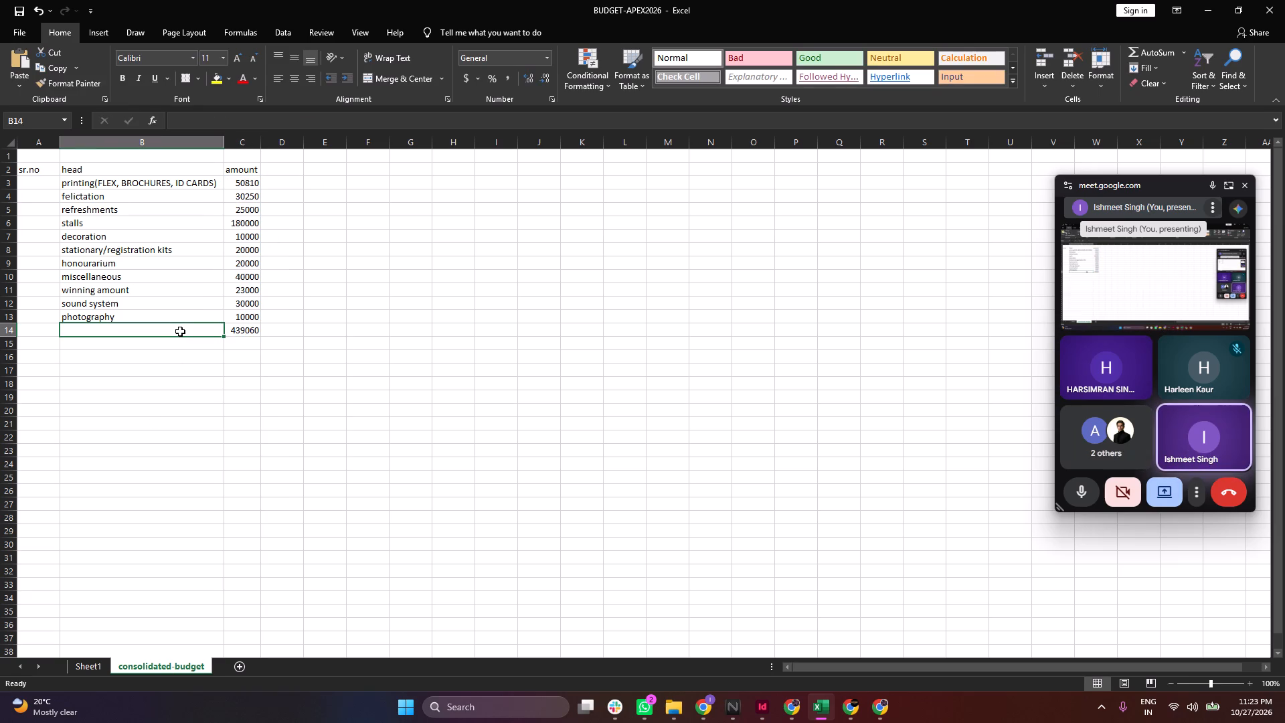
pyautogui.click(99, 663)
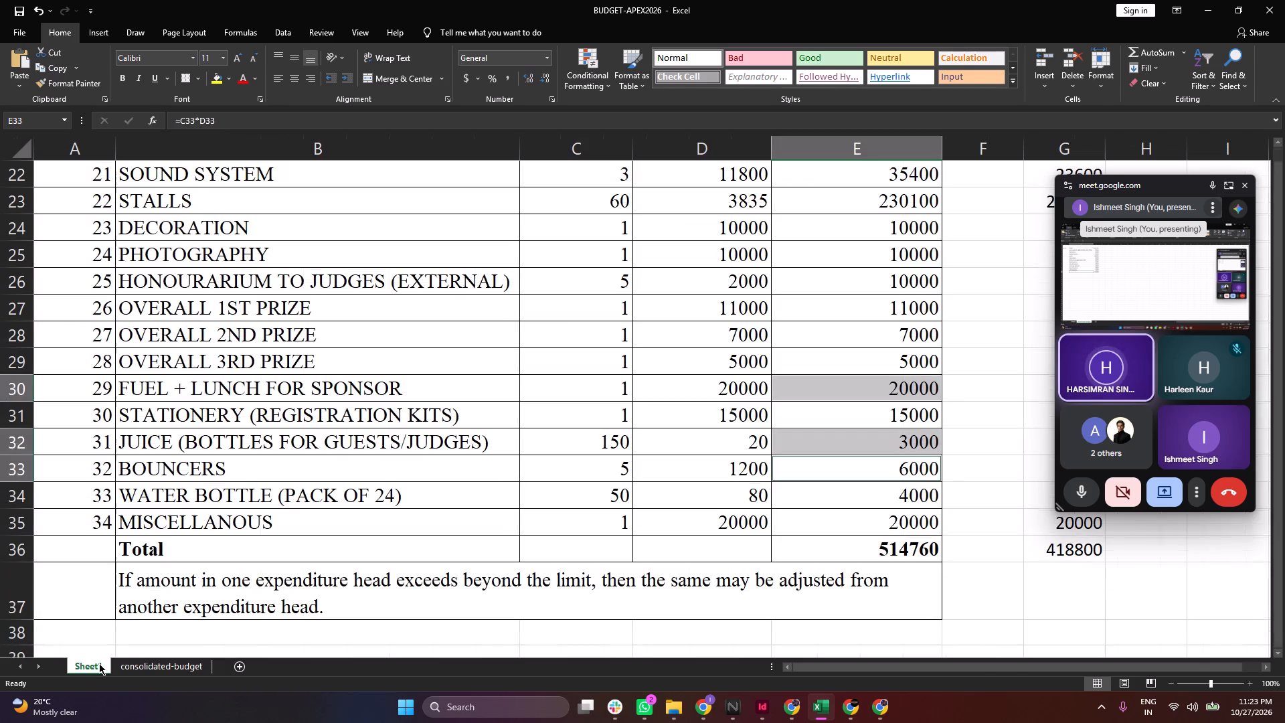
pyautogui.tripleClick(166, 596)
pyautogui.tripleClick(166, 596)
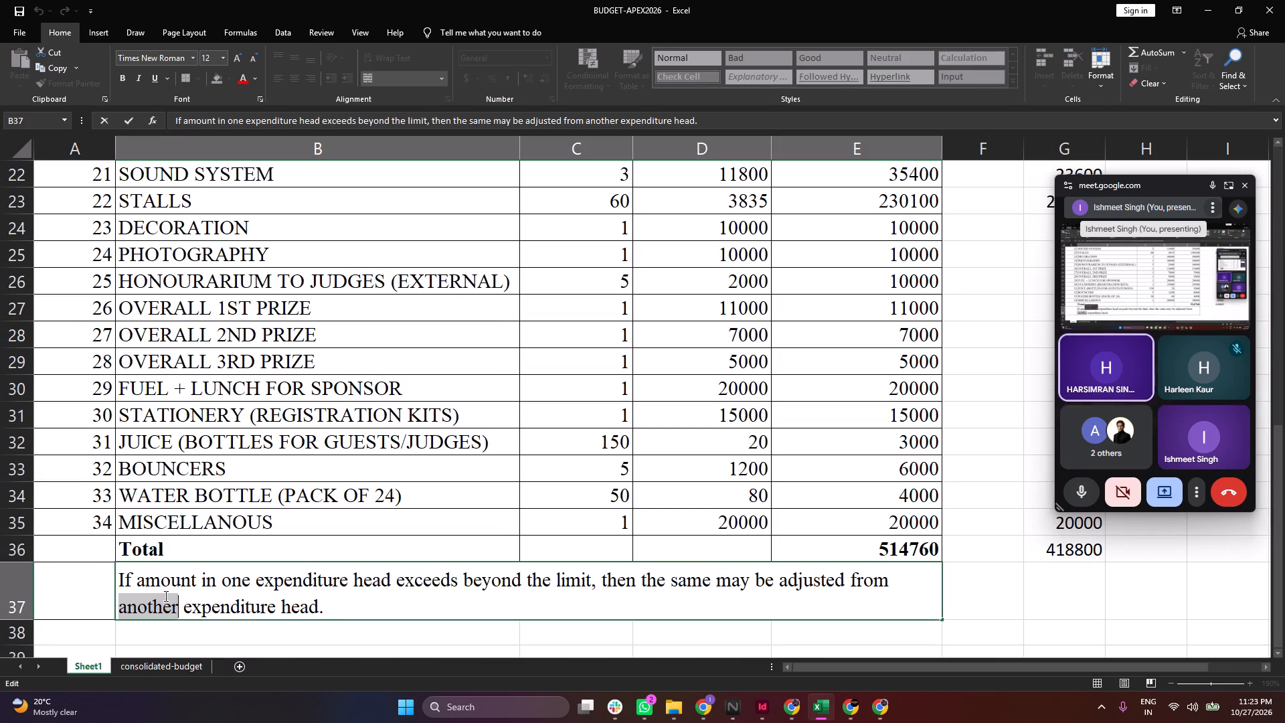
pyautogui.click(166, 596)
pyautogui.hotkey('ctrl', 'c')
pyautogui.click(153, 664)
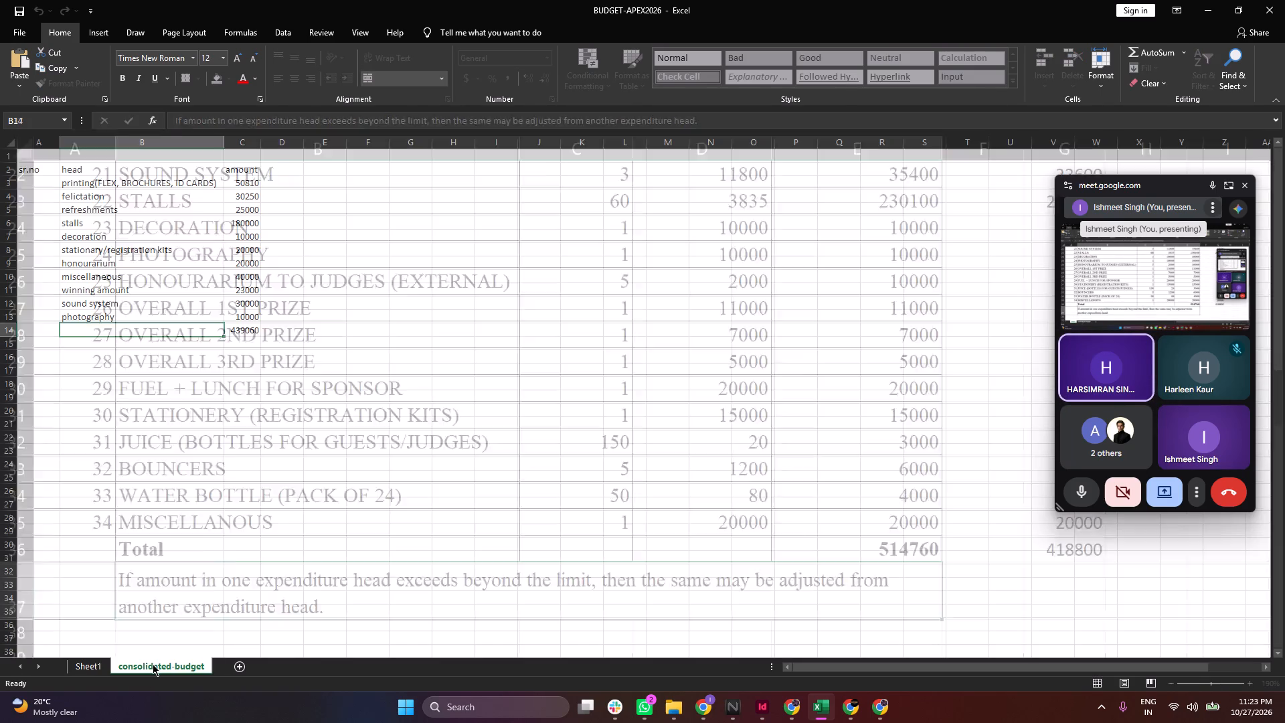
# Merge and centre cells B15:C15 below the consolidated-budget total and turn on text wrapping.
pyautogui.moveTo(106, 342); pyautogui.dragTo(238, 349)
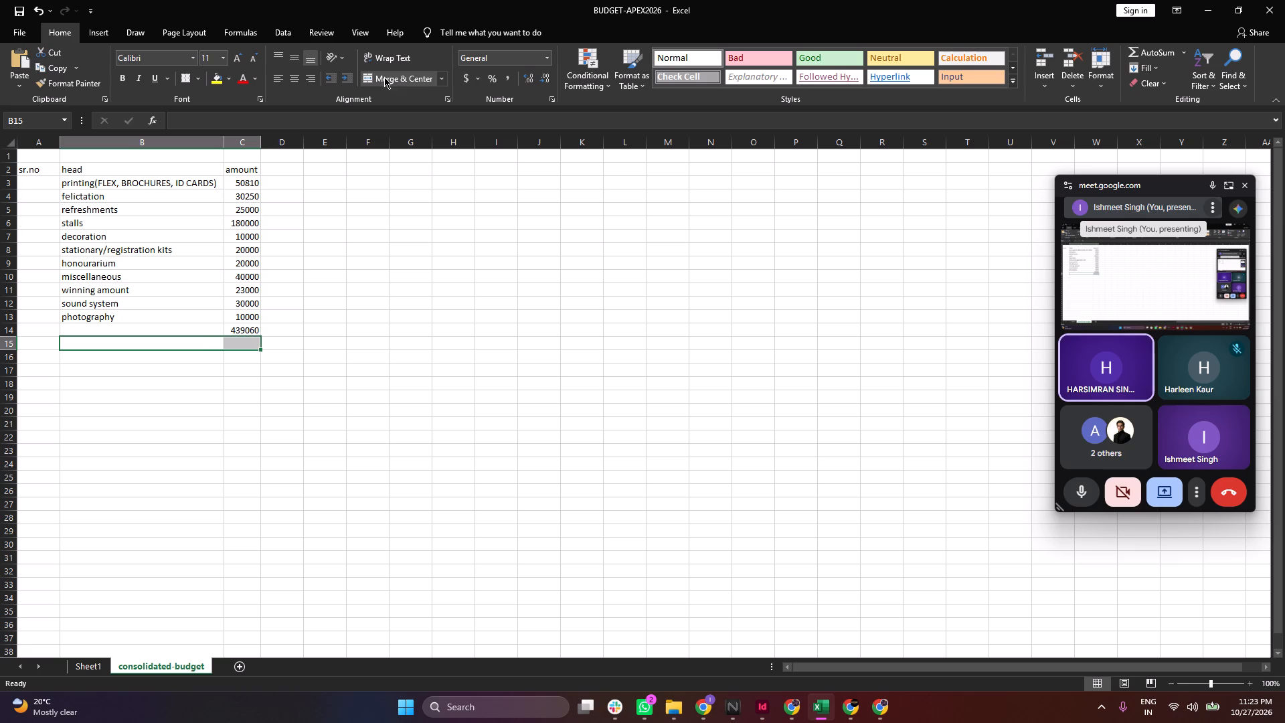
pyautogui.click(371, 78)
pyautogui.click(380, 58)
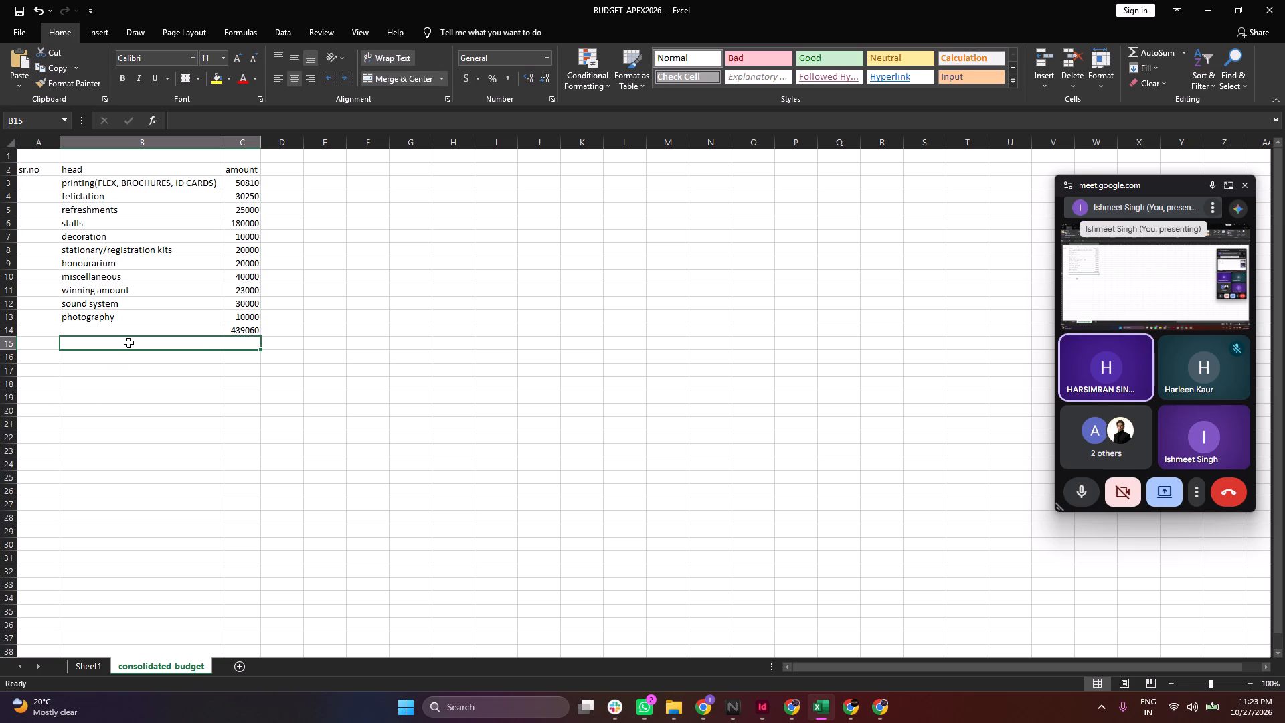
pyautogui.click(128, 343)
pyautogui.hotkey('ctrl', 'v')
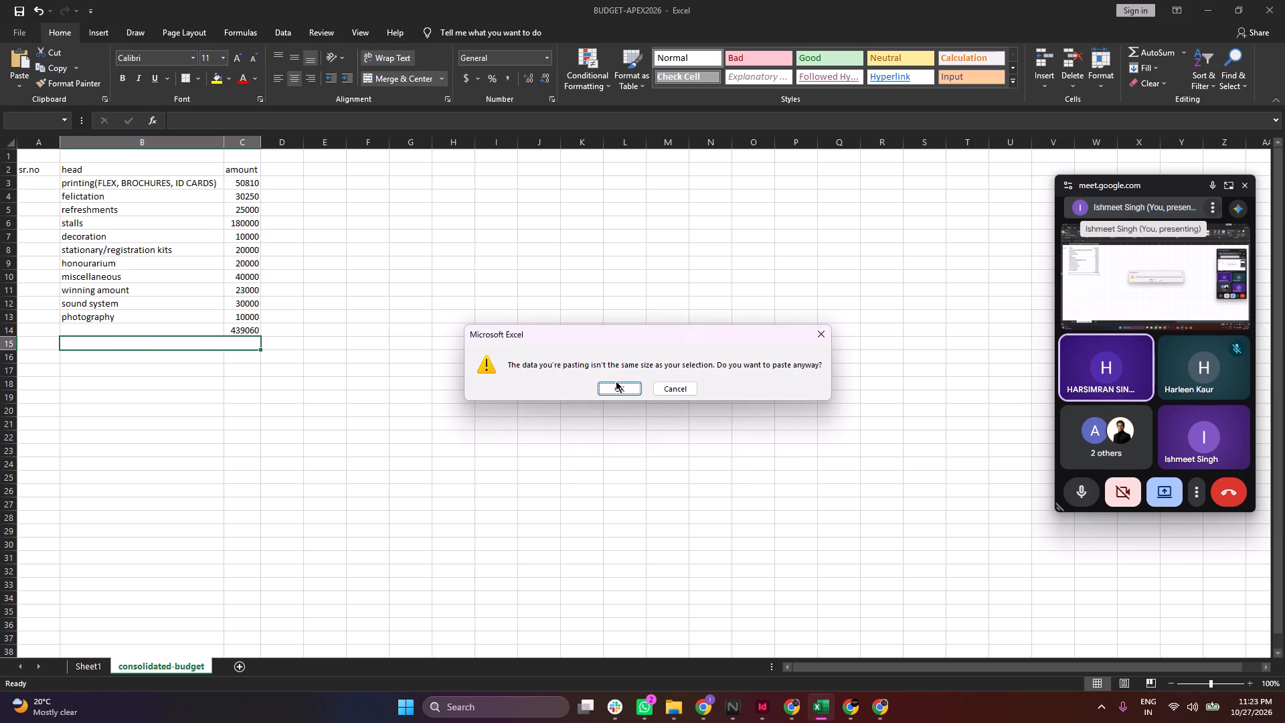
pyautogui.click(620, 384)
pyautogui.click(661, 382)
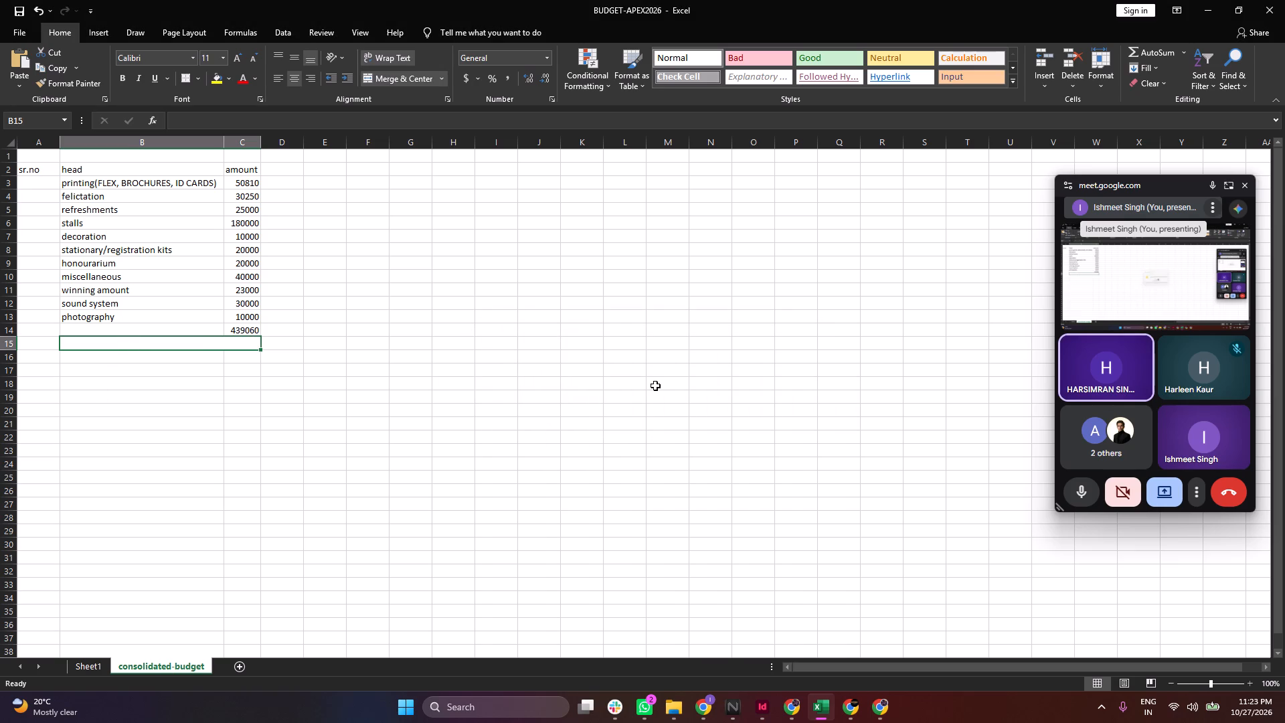
# Copy the text of Sheet1's expenditure-adjustment note and paste it into merged cell B15:C15 of the consolidated-budget sheet.
pyautogui.click(88, 667)
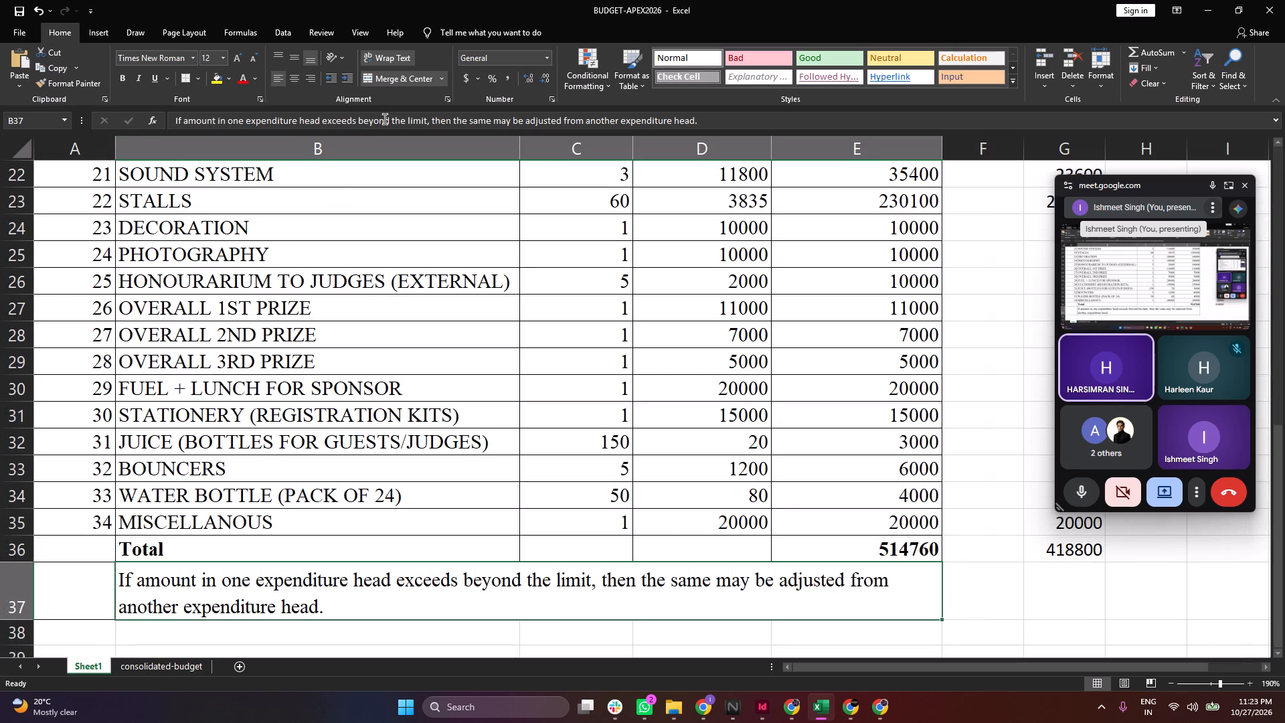
pyautogui.tripleClick(385, 119)
pyautogui.click(385, 119)
pyautogui.click(385, 119)
pyautogui.hotkey('ctrl', 'c')
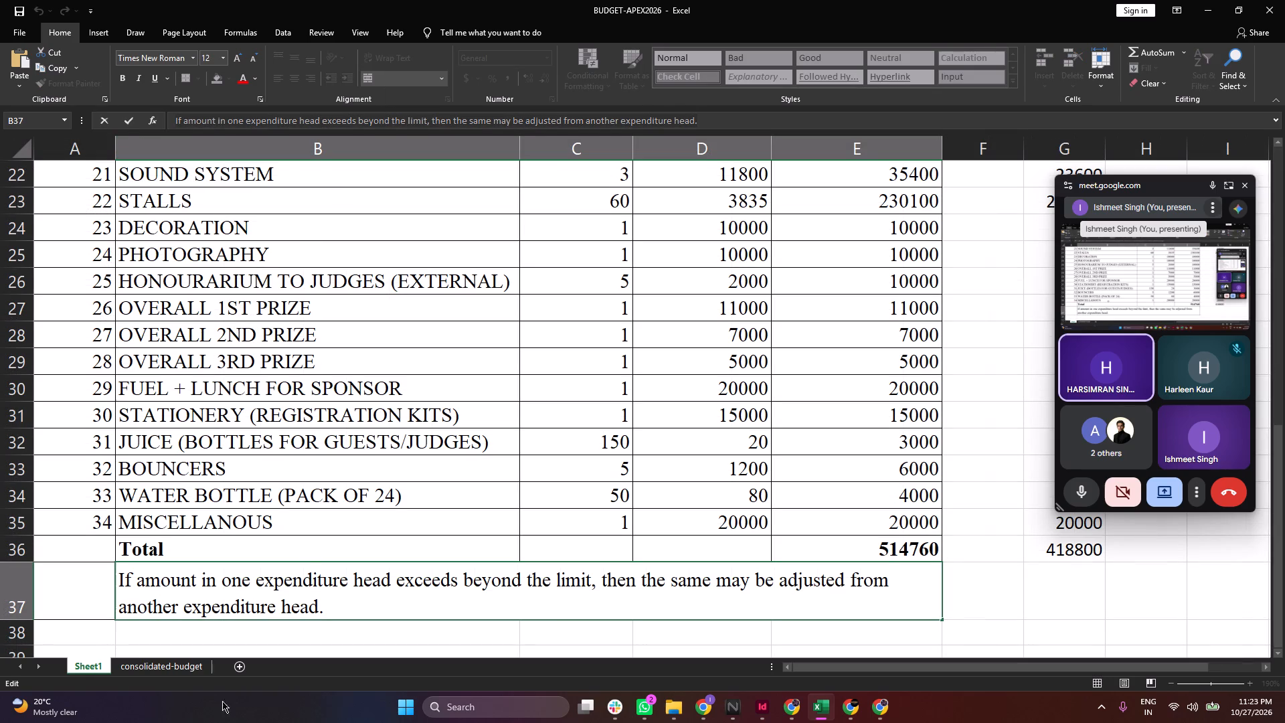
pyautogui.click(173, 661)
pyautogui.doubleClick(130, 345)
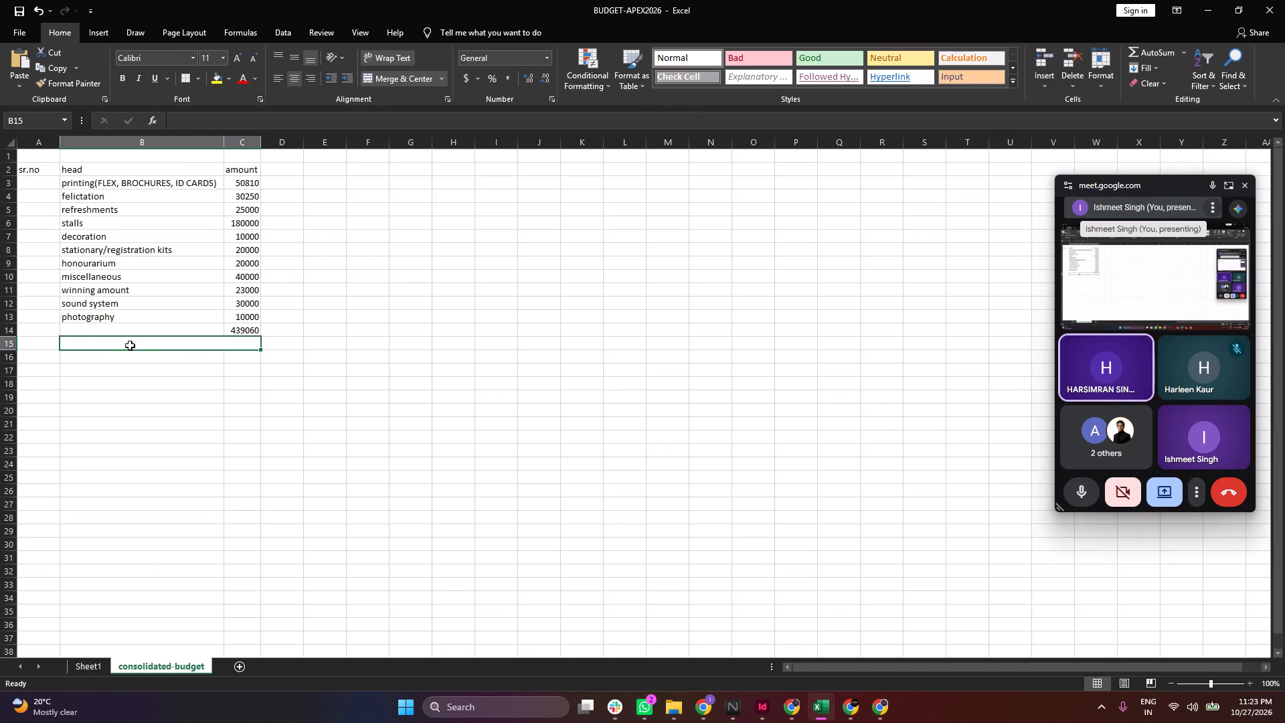
pyautogui.hotkey('ctrl', 'v')
pyautogui.click(259, 432)
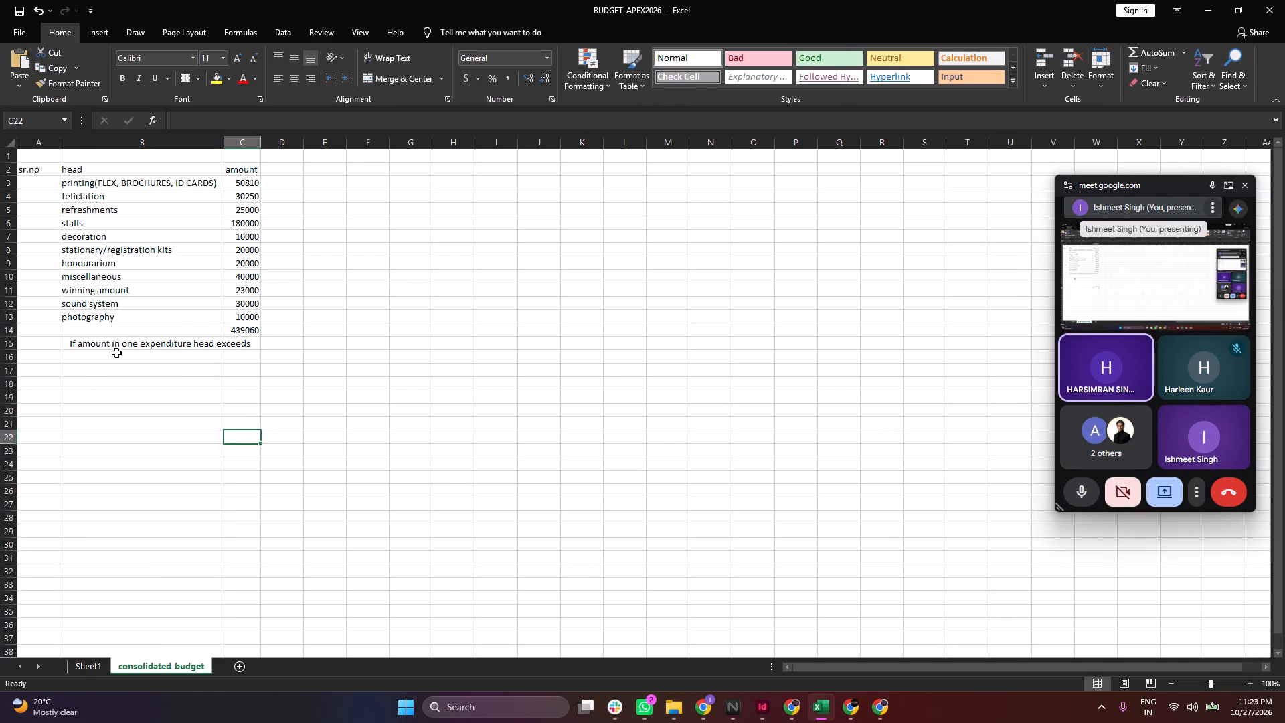
# Increase row 15's height in the consolidated-budget sheet so the wrapped note fits on three lines.
pyautogui.click(217, 342)
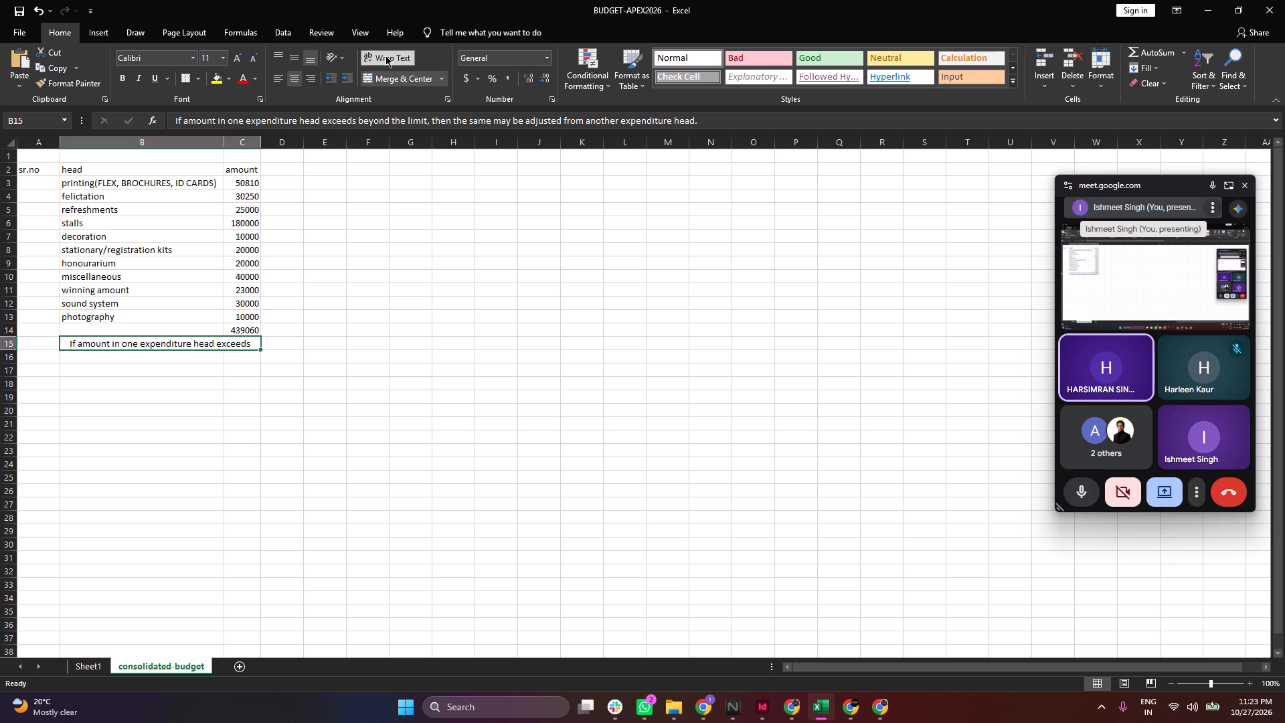
pyautogui.click(385, 56)
pyautogui.click(385, 56)
pyautogui.doubleClick(13, 351)
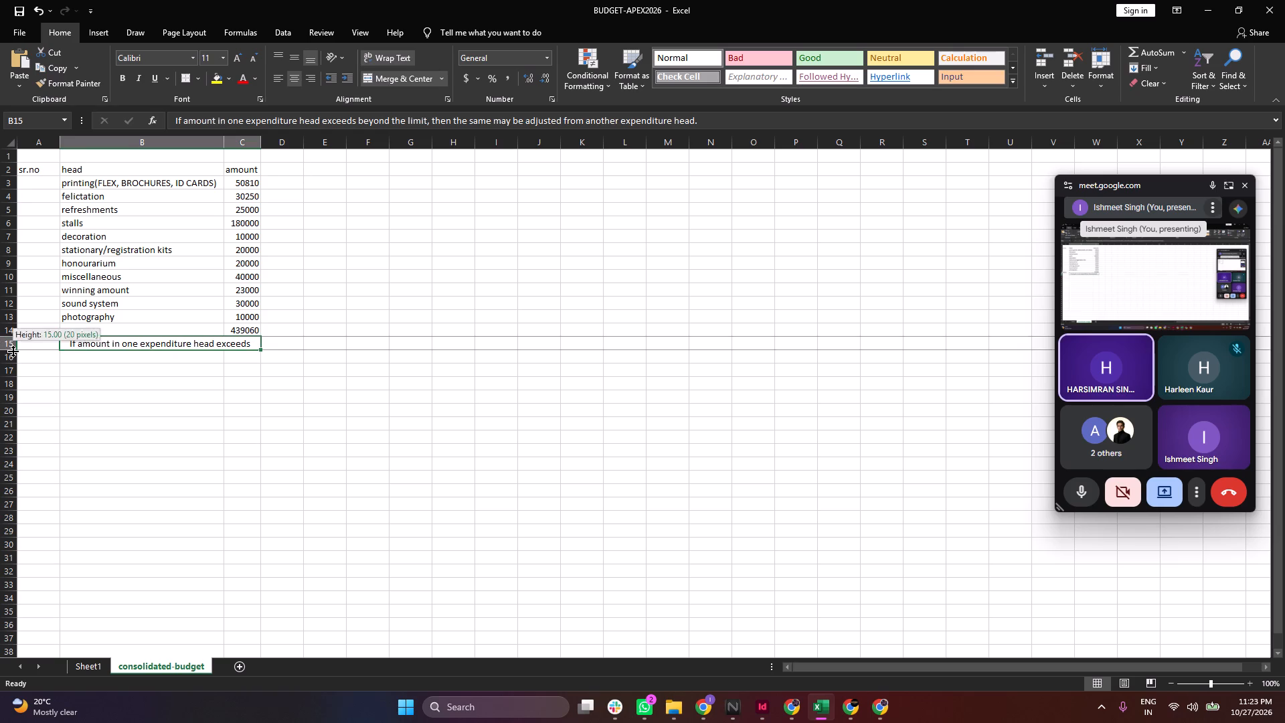
pyautogui.tripleClick(11, 349)
pyautogui.click(11, 349)
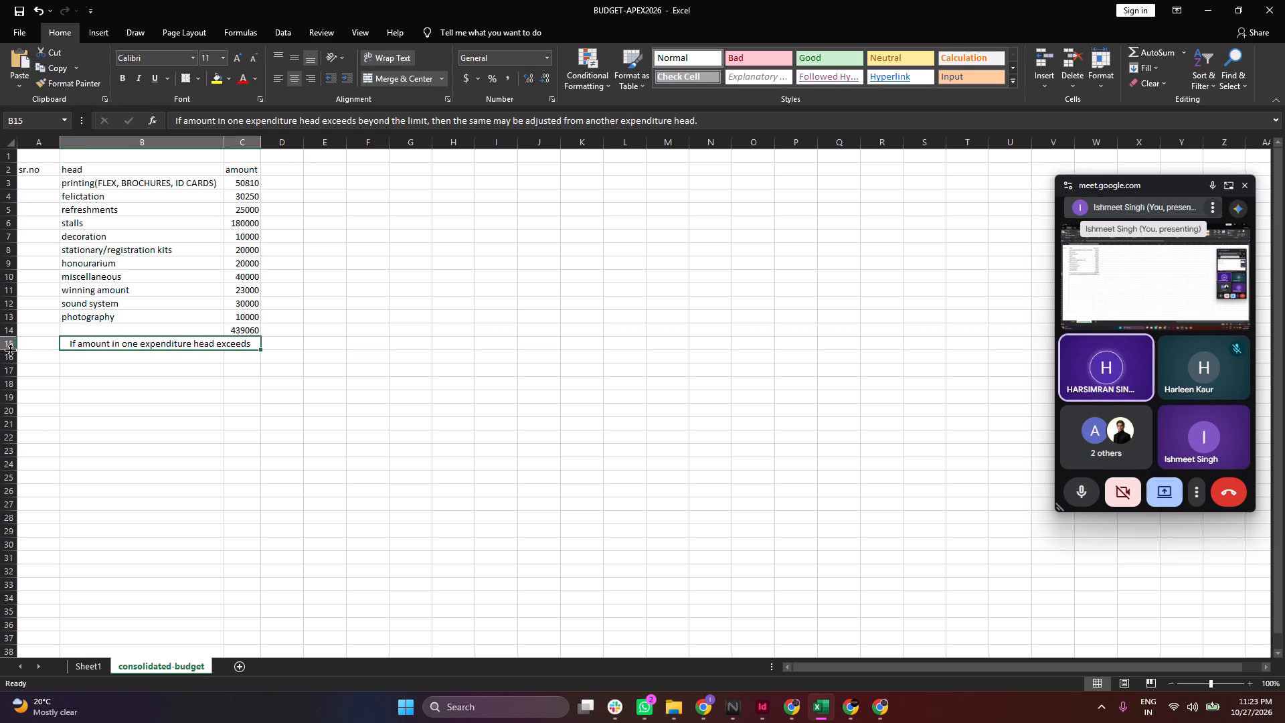
pyautogui.click(10, 349)
pyautogui.tripleClick(7, 345)
pyautogui.click(7, 345)
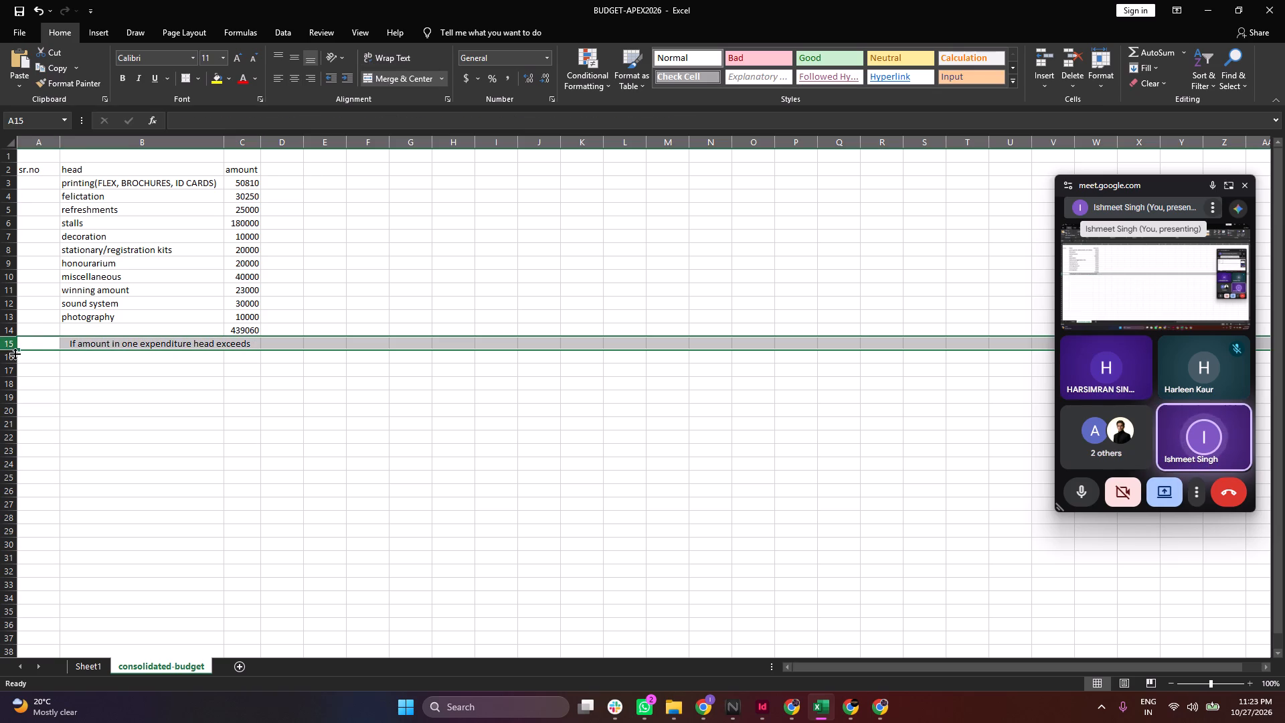
pyautogui.moveTo(9, 349); pyautogui.dragTo(11, 364)
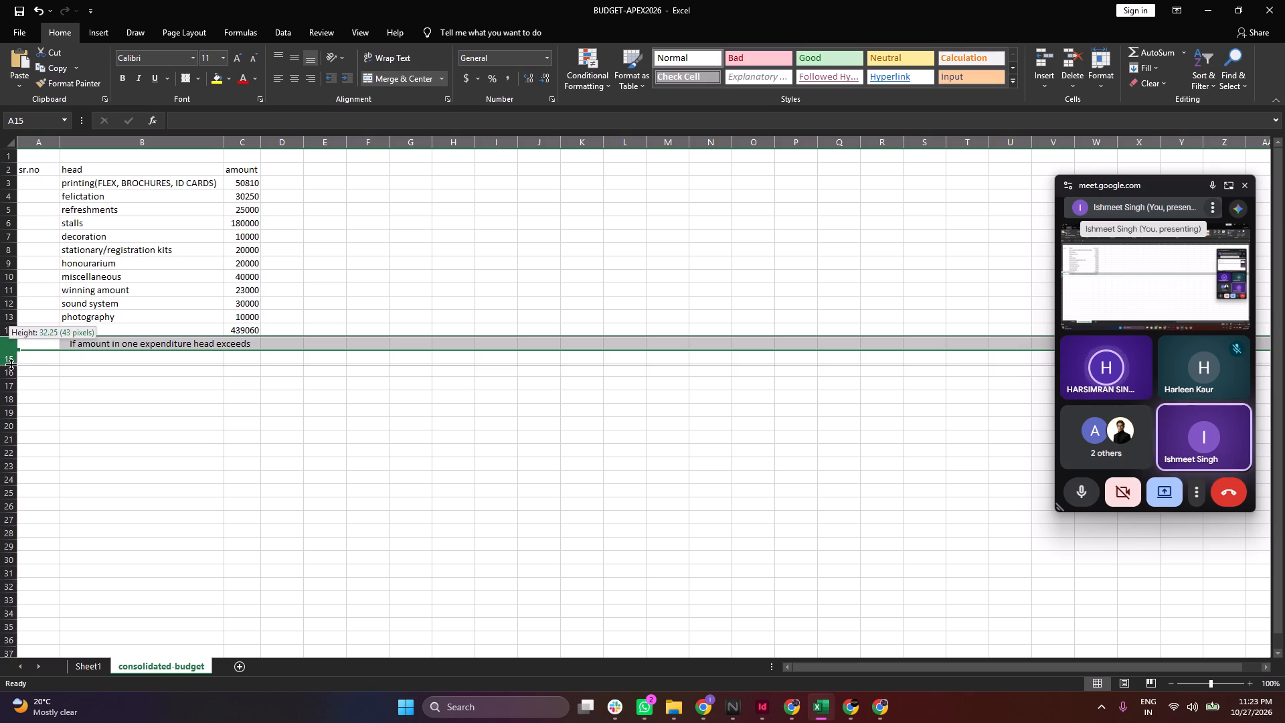
pyautogui.moveTo(11, 364); pyautogui.dragTo(19, 384)
pyautogui.moveTo(5, 384); pyautogui.dragTo(5, 377)
pyautogui.click(178, 399)
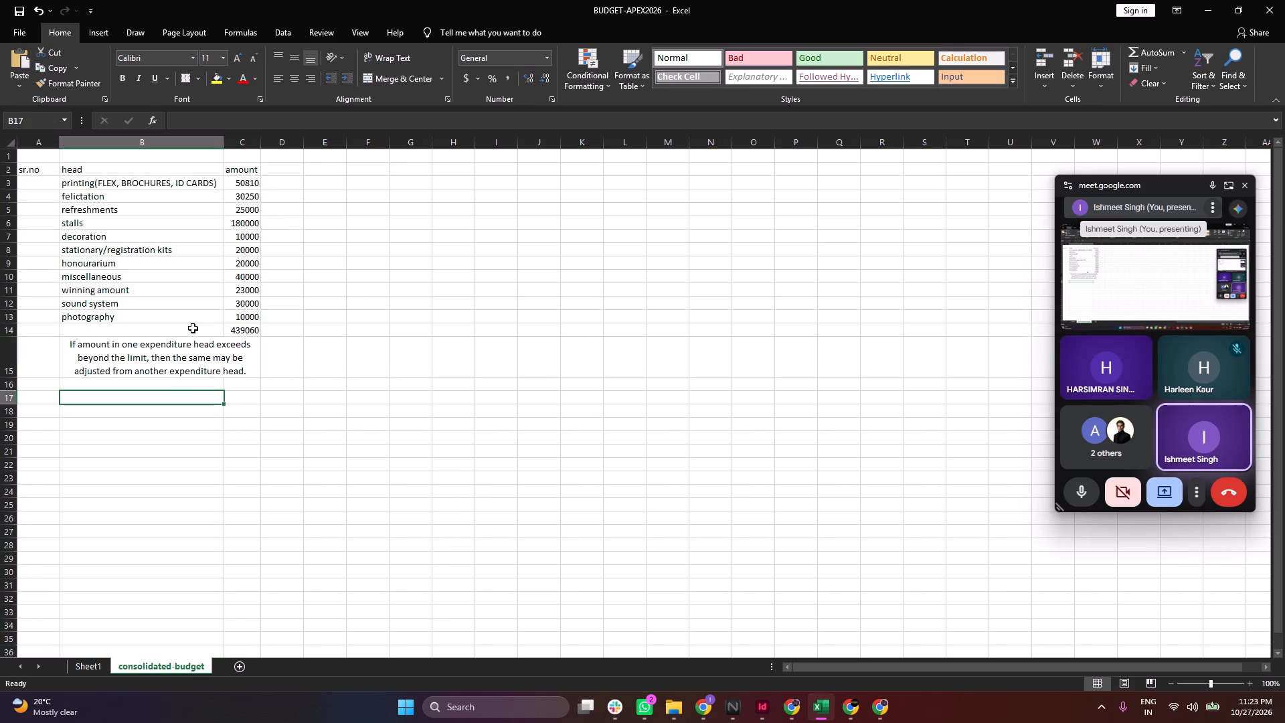
# Fit the widths of the sr.no, head and amount columns to their contents.
pyautogui.doubleClick(62, 141)
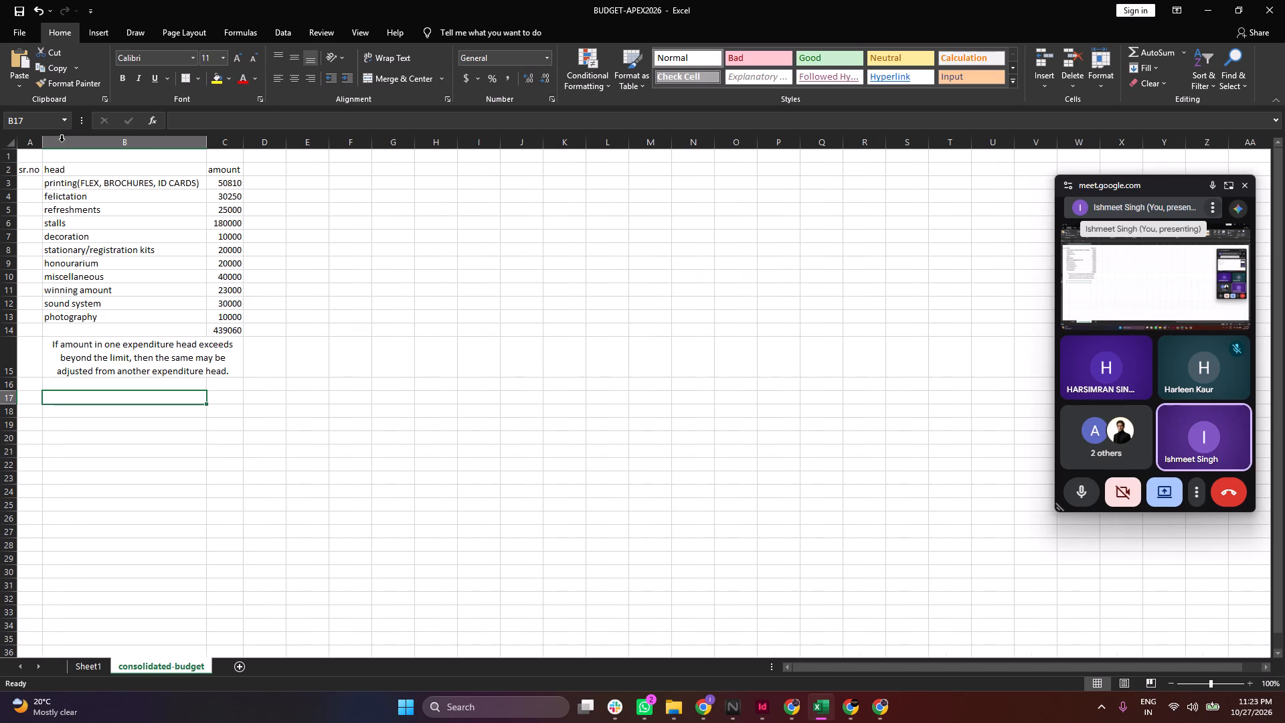
pyautogui.doubleClick(206, 143)
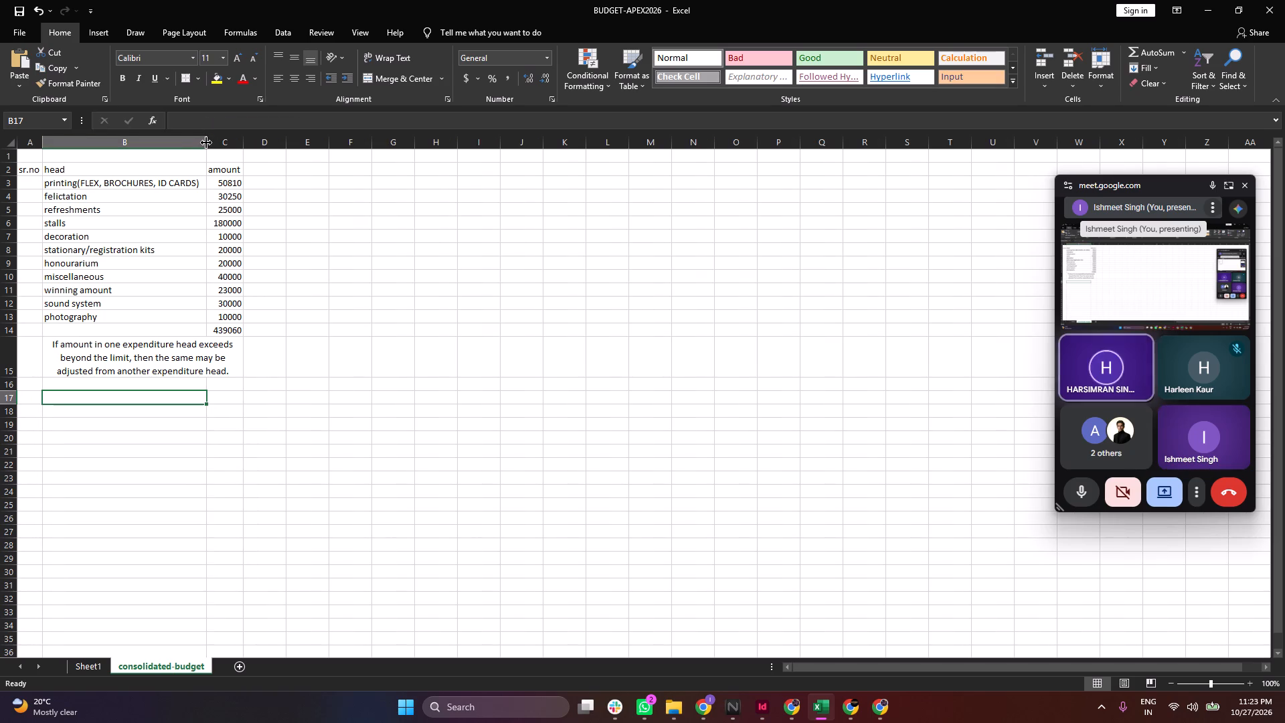
pyautogui.click(244, 143)
pyautogui.doubleClick(244, 143)
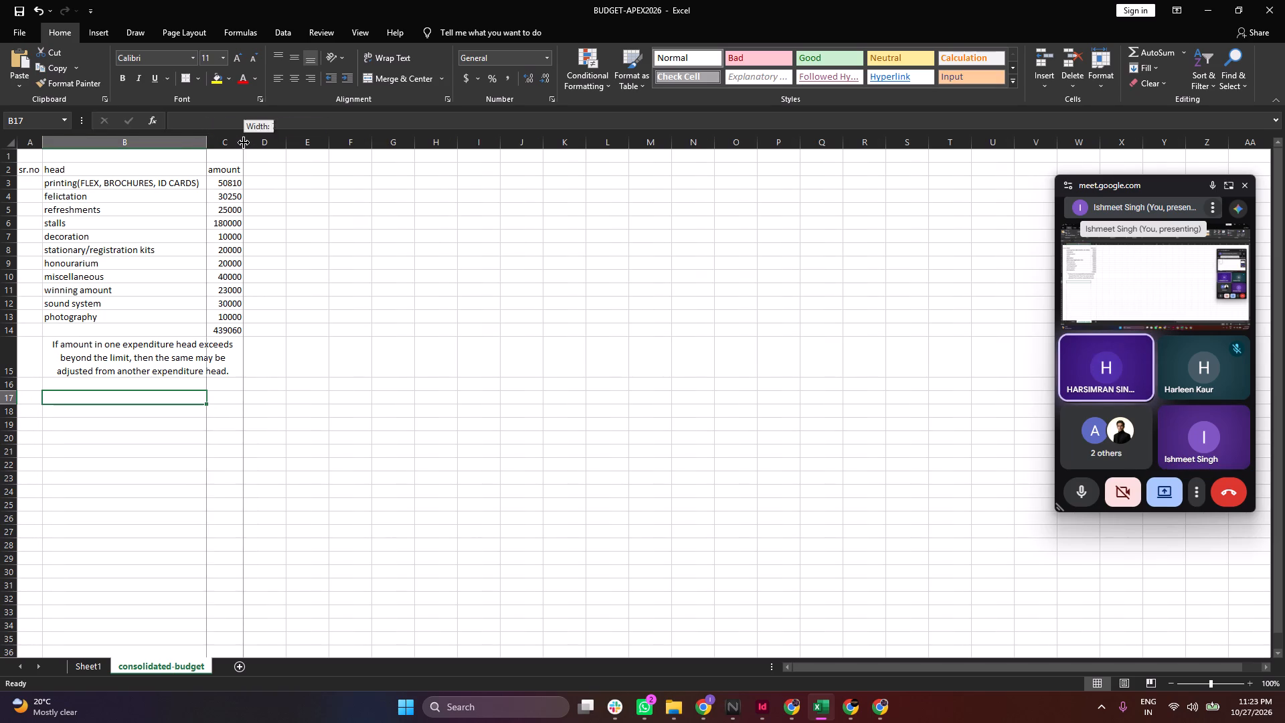
pyautogui.click(452, 342)
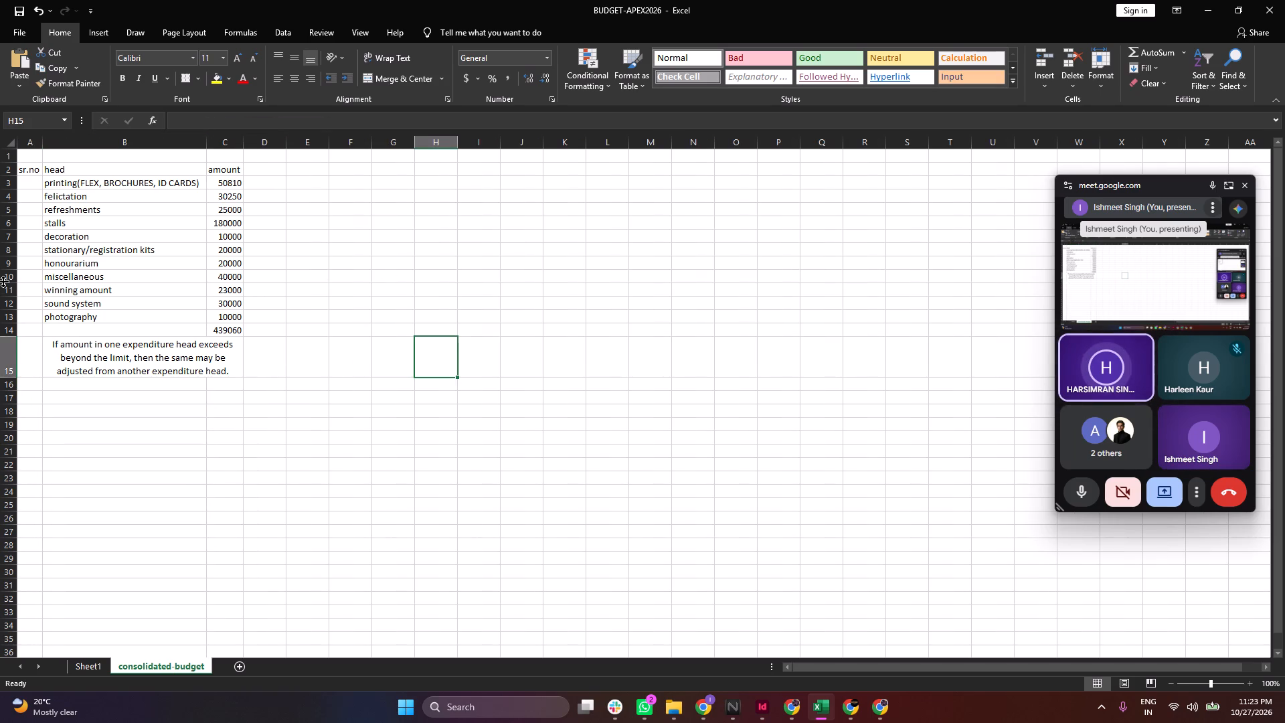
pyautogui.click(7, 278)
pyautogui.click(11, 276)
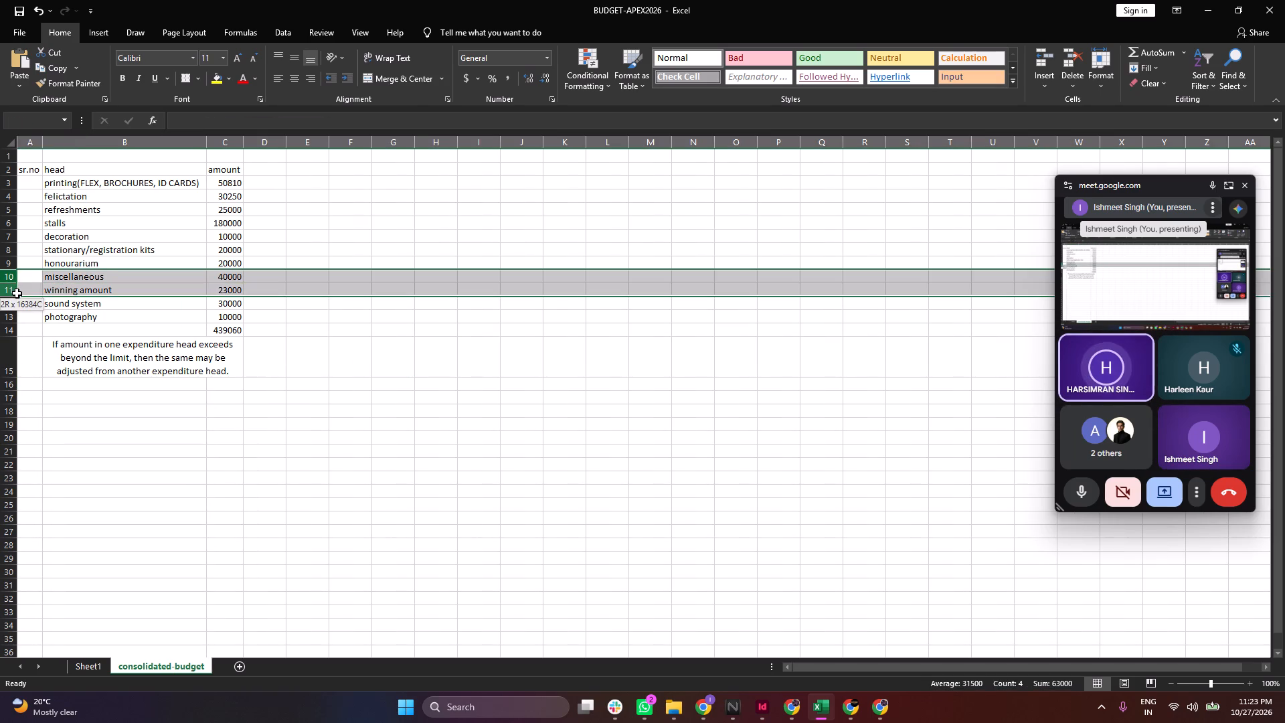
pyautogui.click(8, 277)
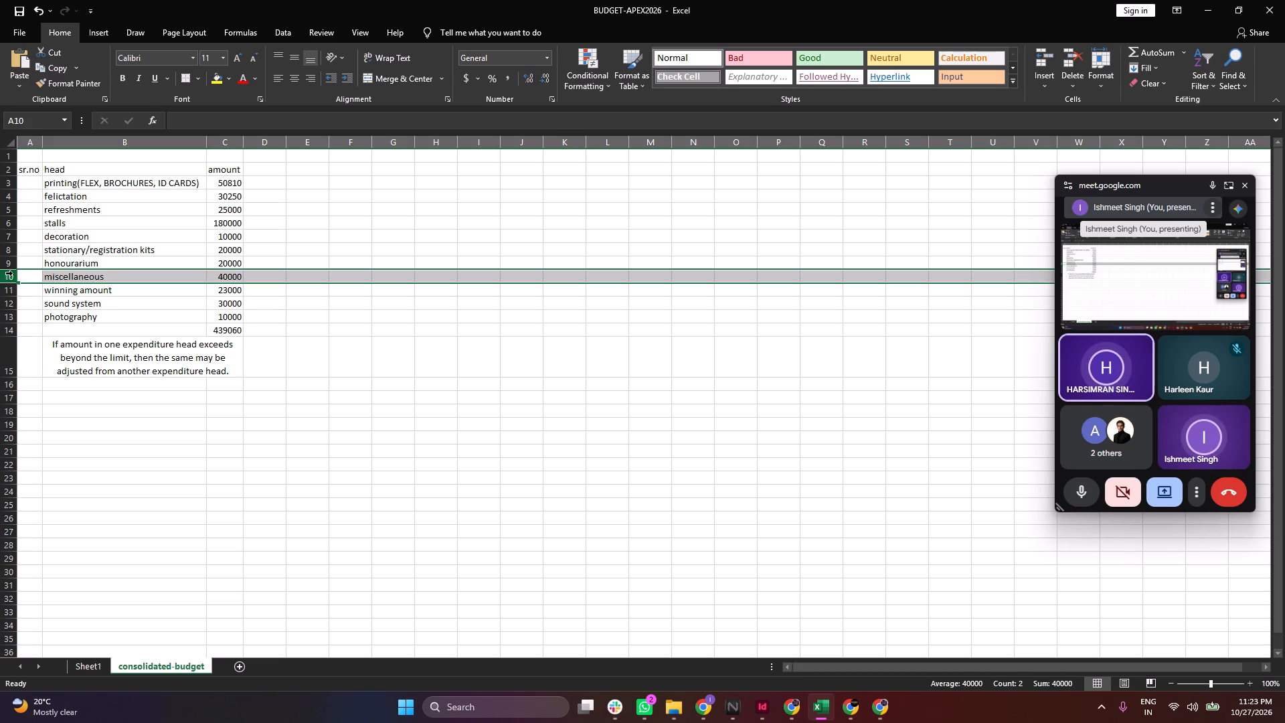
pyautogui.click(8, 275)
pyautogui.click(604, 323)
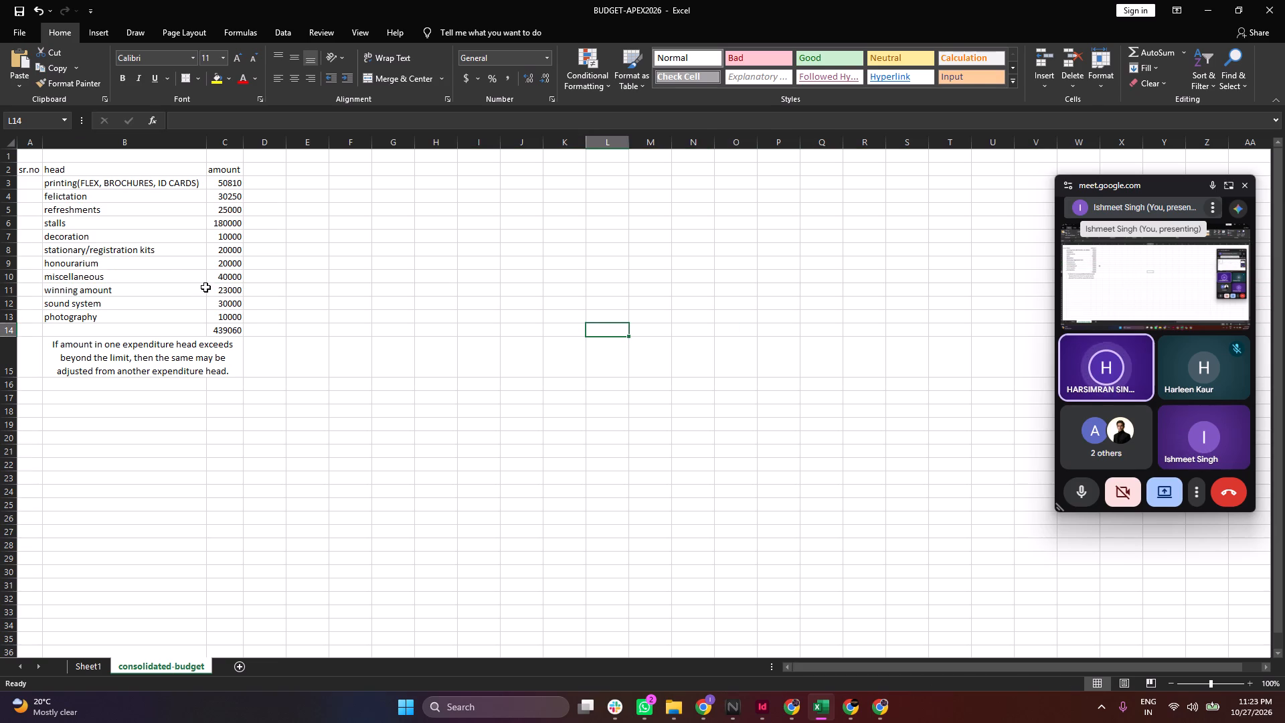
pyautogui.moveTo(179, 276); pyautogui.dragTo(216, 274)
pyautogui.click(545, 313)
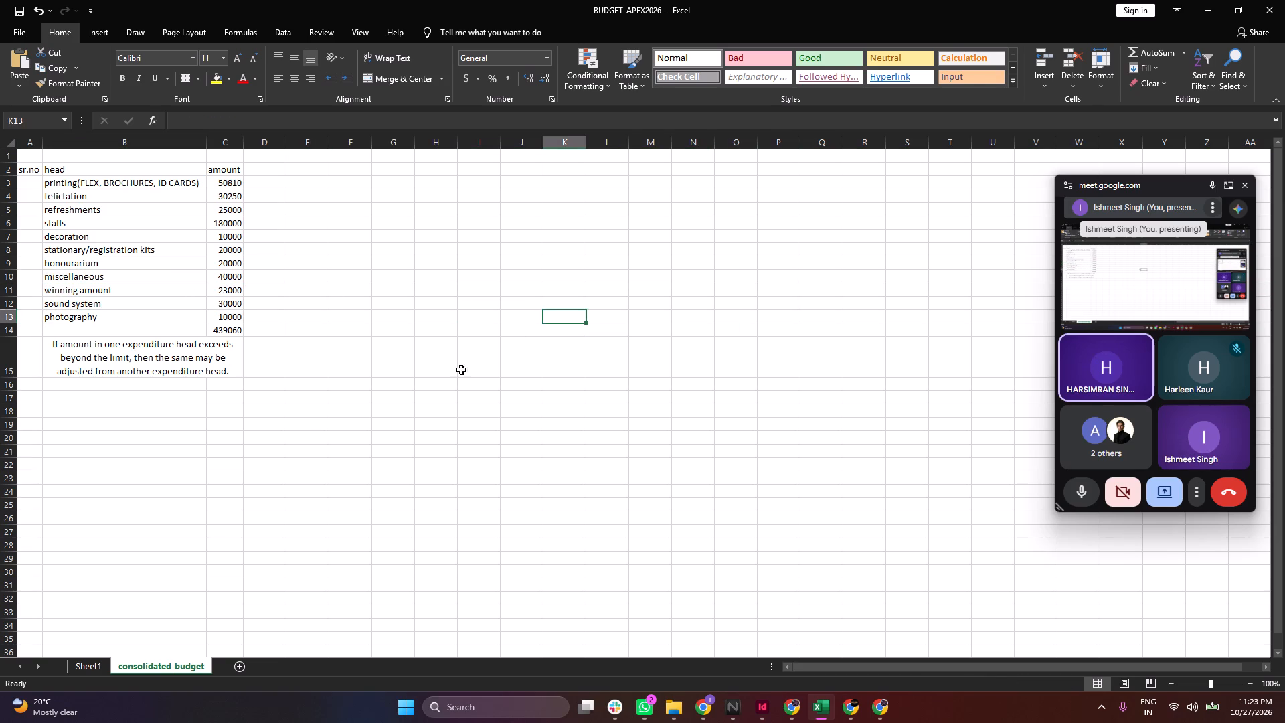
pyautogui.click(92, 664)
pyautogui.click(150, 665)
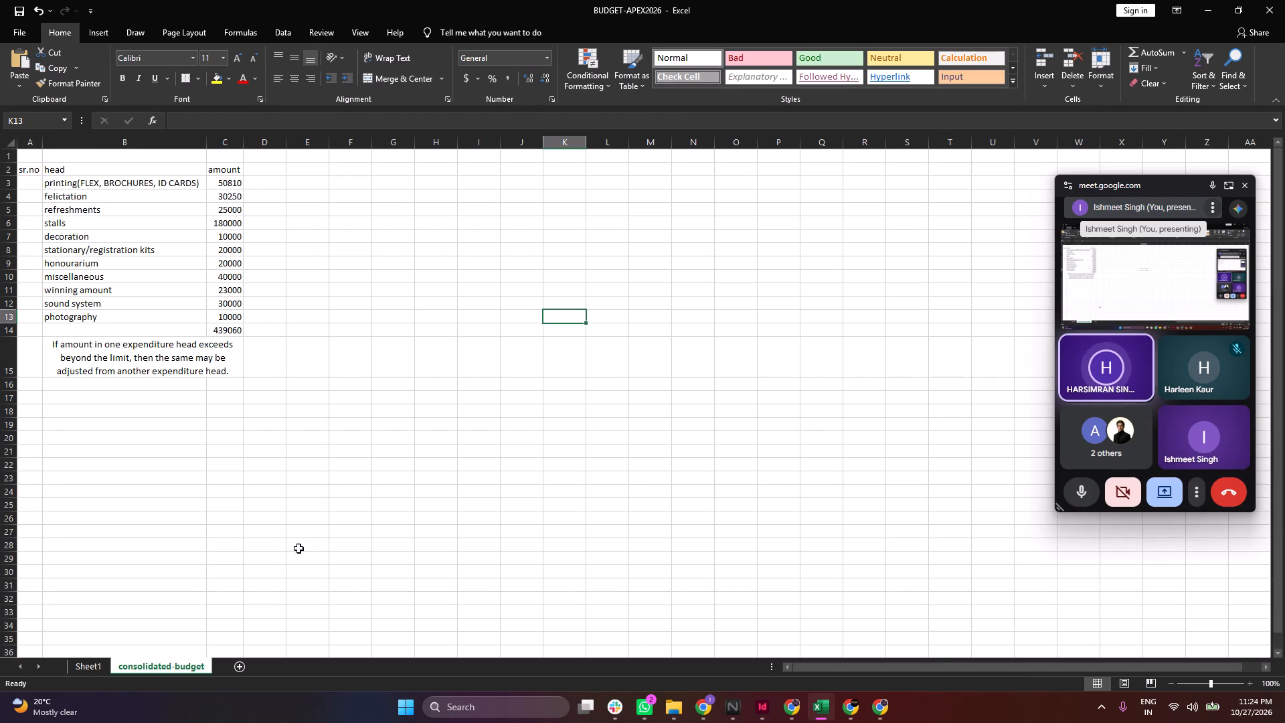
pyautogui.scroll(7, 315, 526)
# Number the heads from printing to sound system 1 to 10 in the sr.no column, cells A3:A12.
pyautogui.click(33, 184)
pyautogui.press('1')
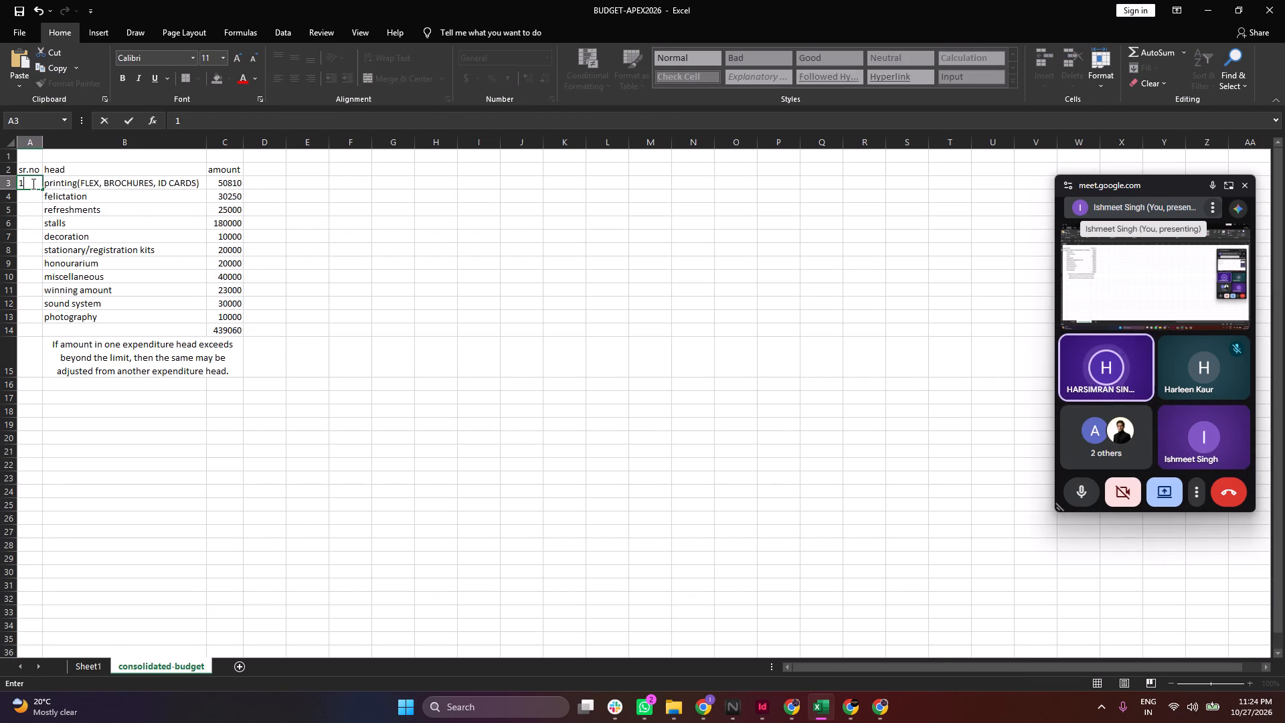
pyautogui.press('Return')
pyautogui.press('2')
pyautogui.press('Return')
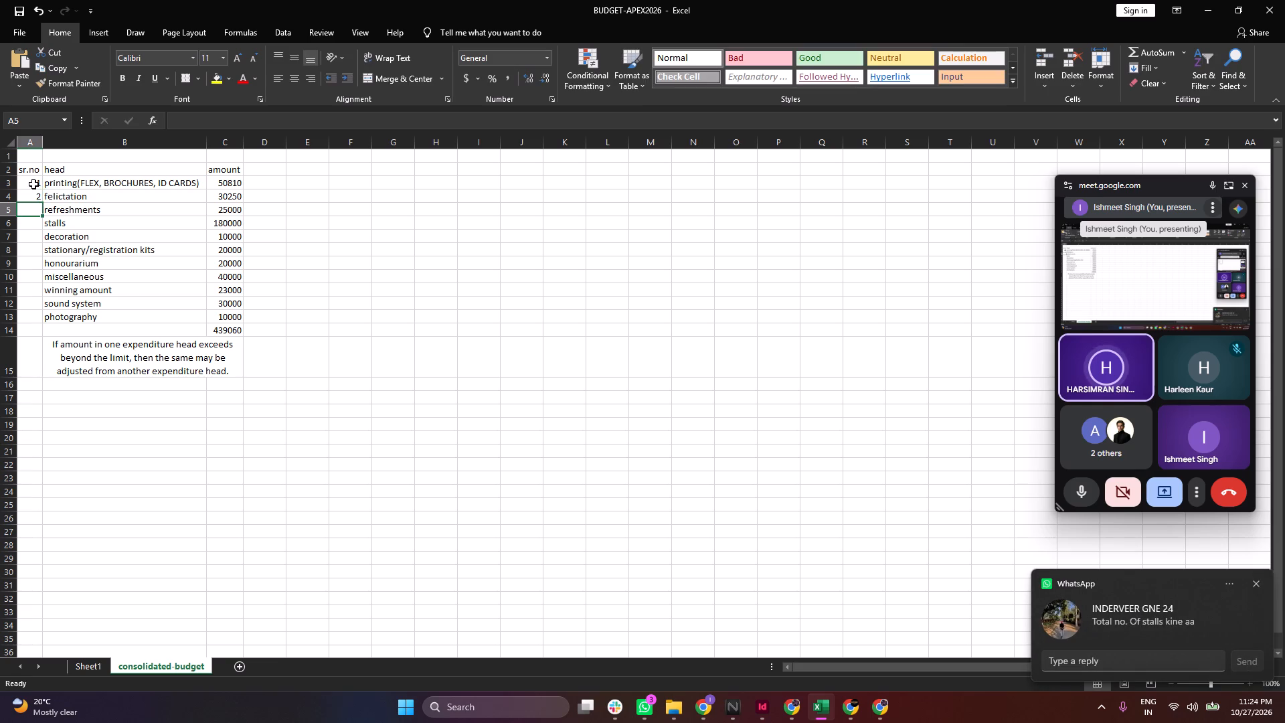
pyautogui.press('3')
pyautogui.press('Return')
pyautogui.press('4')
pyautogui.press('Return')
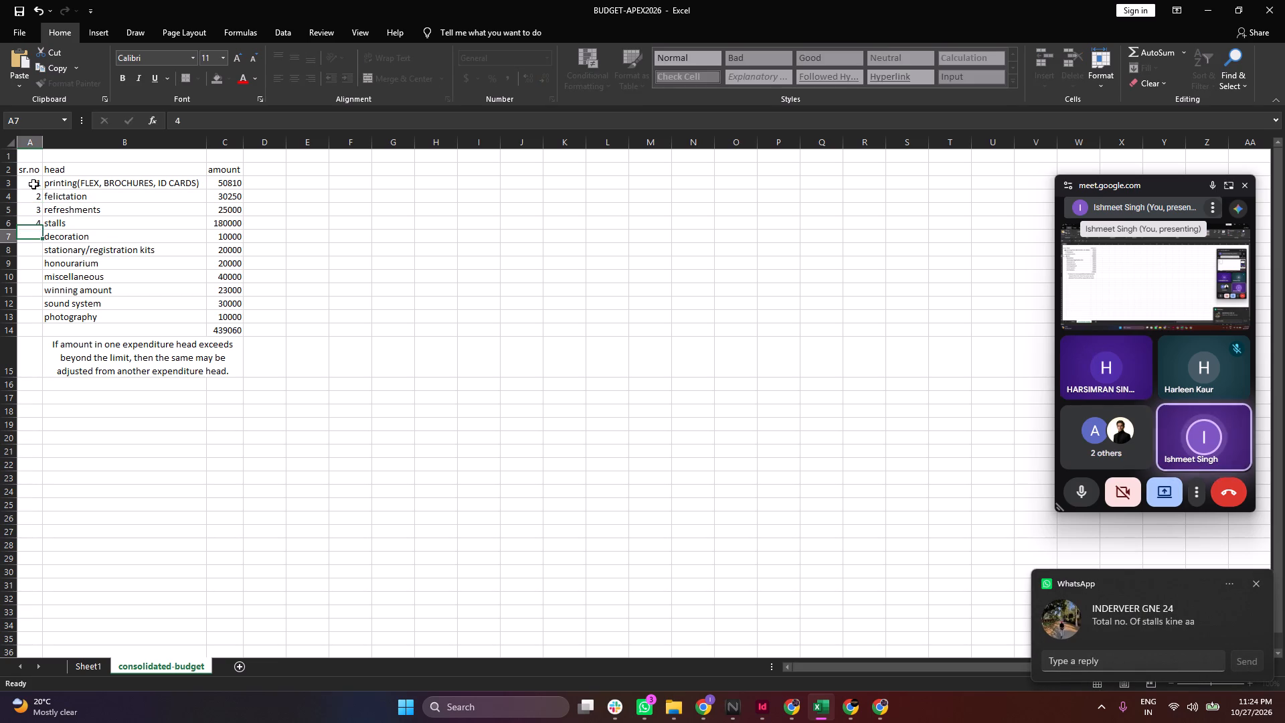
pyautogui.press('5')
pyautogui.press('Return')
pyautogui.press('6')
pyautogui.press('Return')
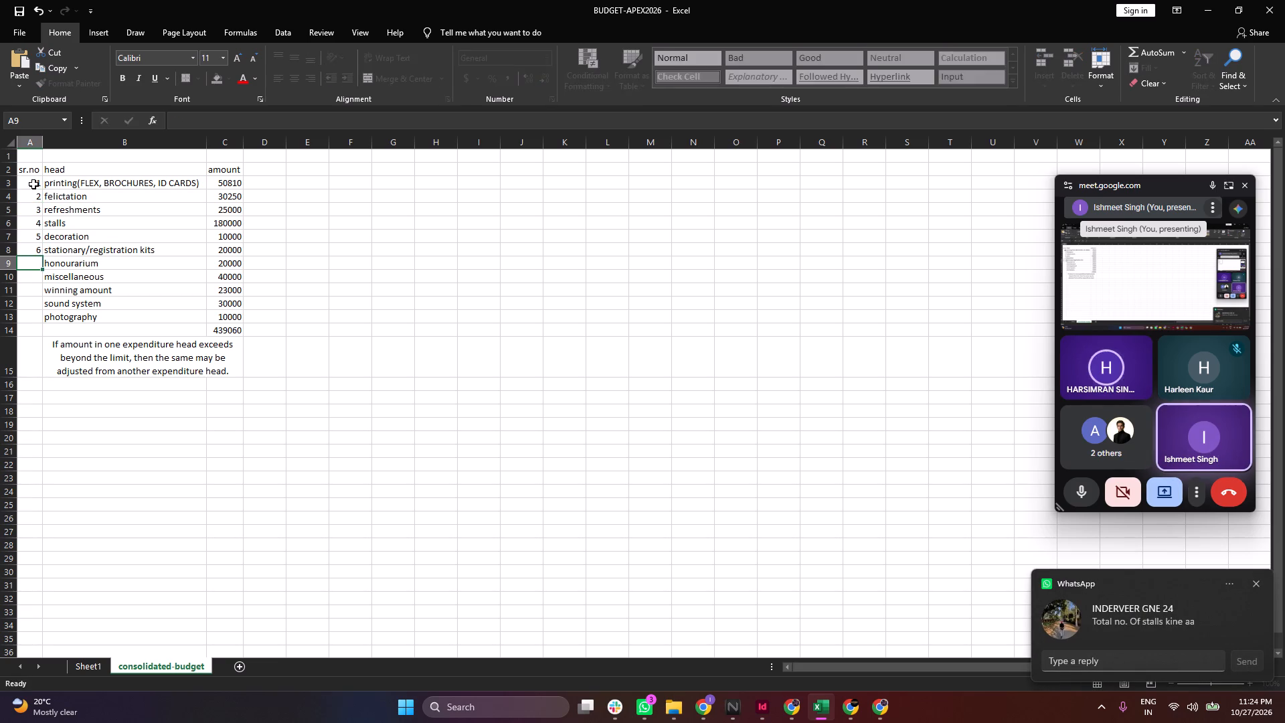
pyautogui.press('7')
pyautogui.press('Return')
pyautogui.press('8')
pyautogui.press('Return')
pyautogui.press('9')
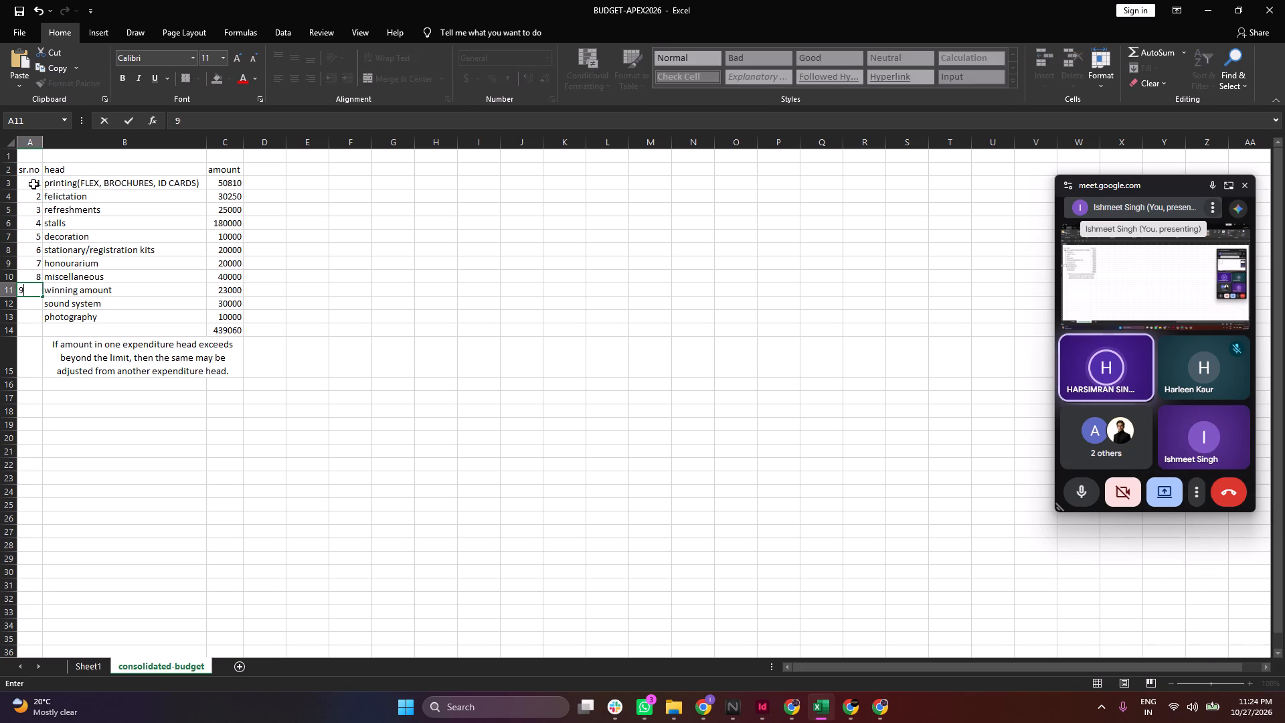
pyautogui.press('Return')
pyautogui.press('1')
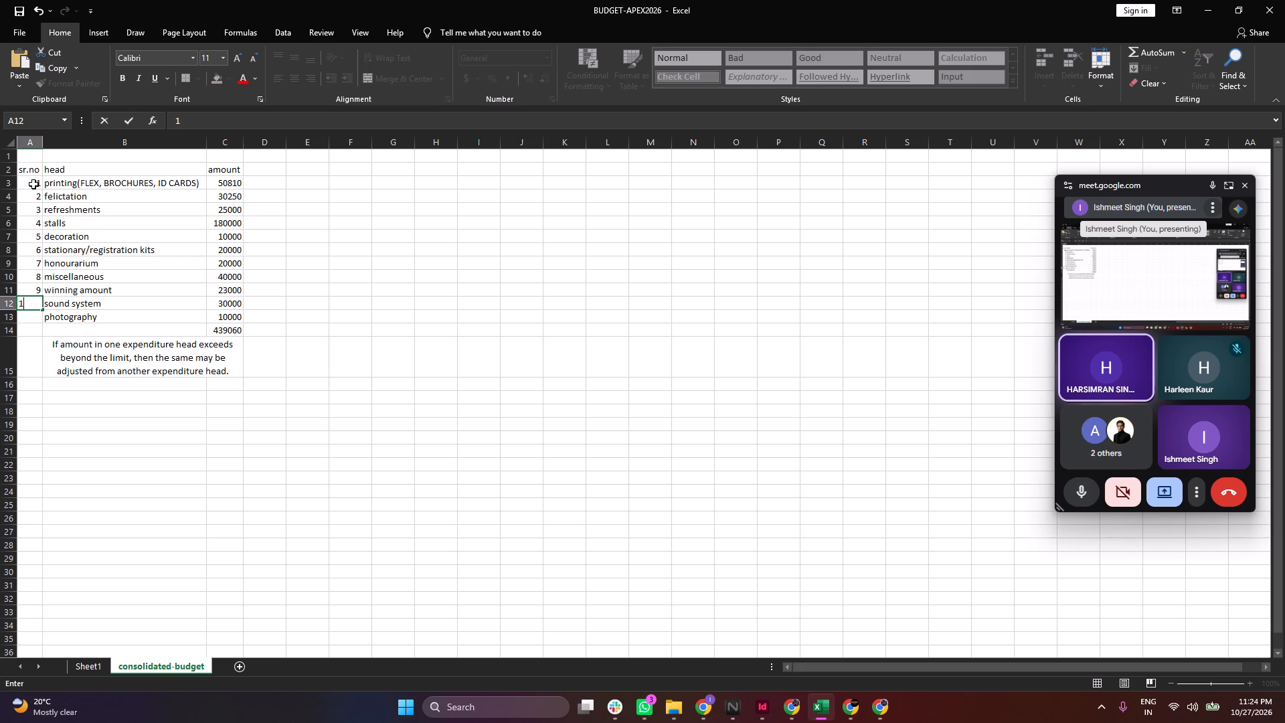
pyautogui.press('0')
pyautogui.press('Return')
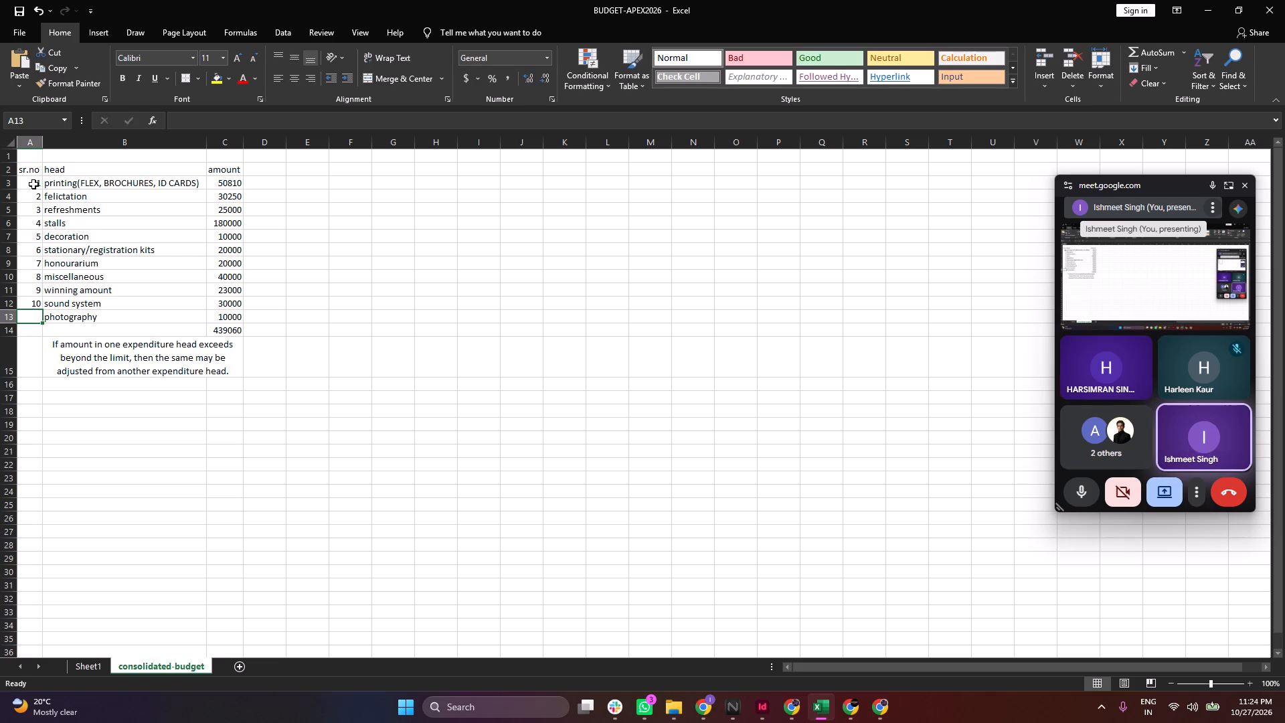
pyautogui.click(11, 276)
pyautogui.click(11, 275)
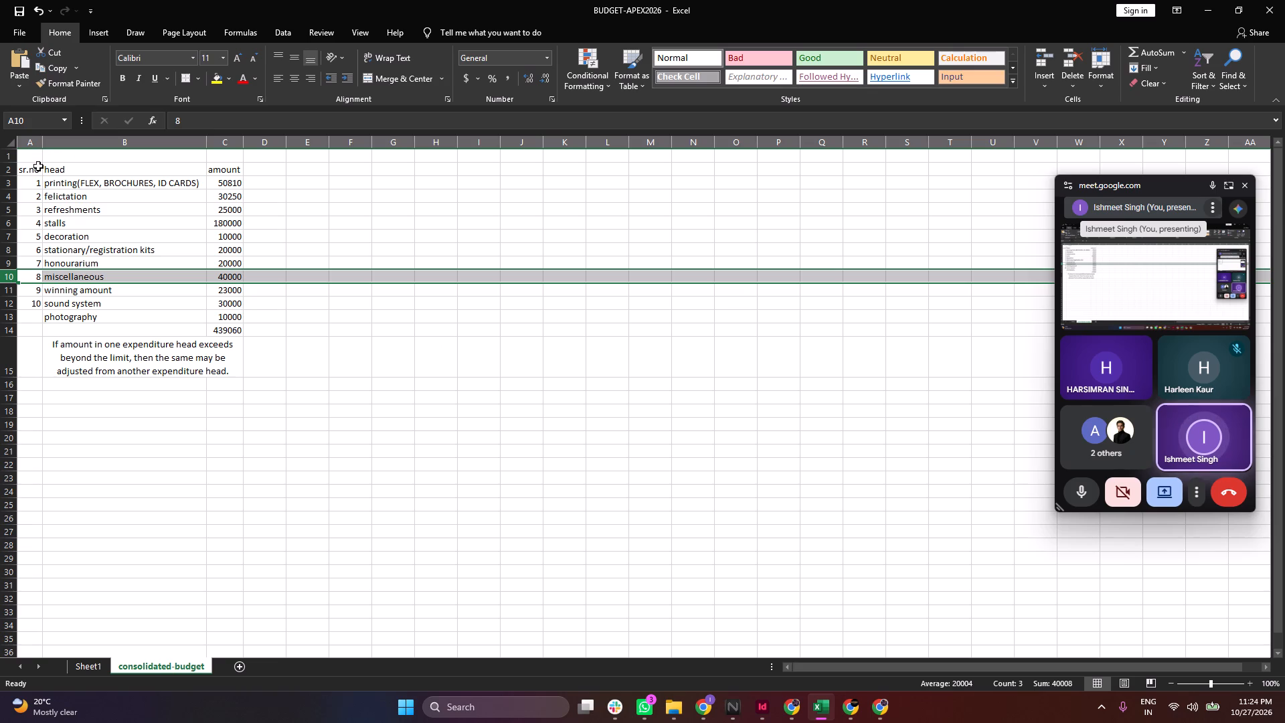
# Select the consolidated-budget table from the header row through the note, A2:C15, and open its border options.
pyautogui.moveTo(27, 169); pyautogui.dragTo(192, 360)
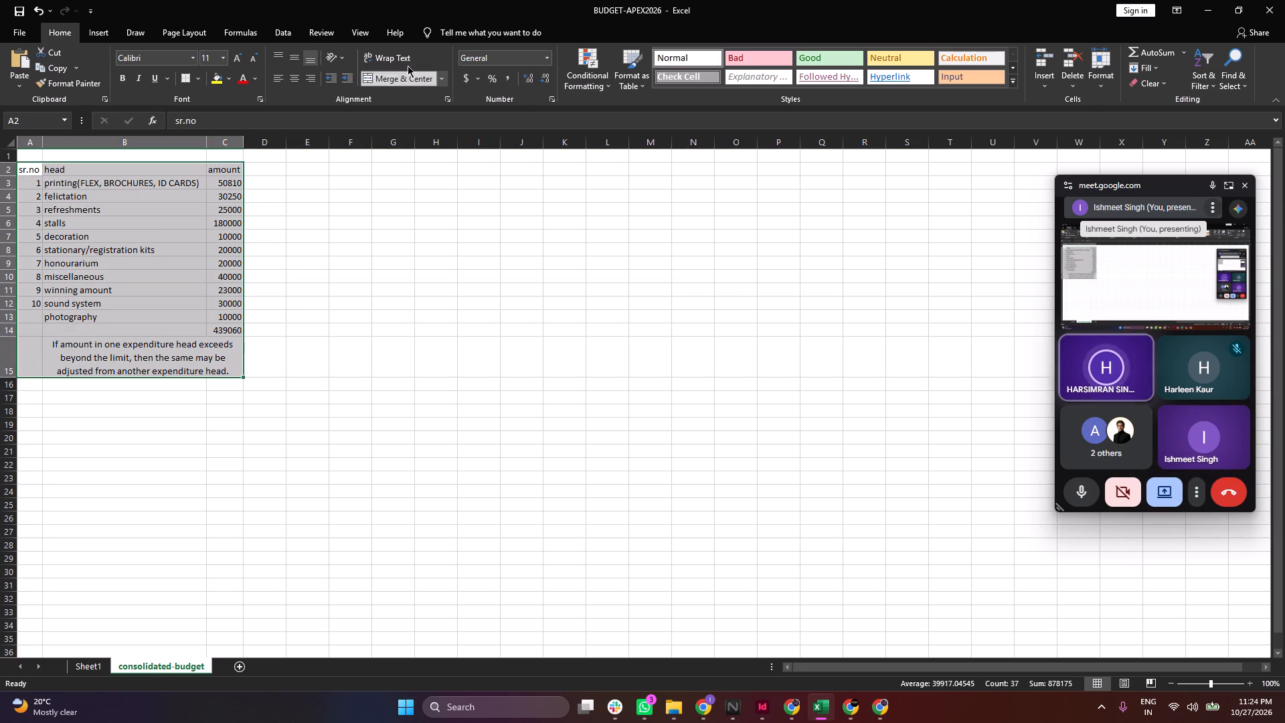
pyautogui.click(195, 82)
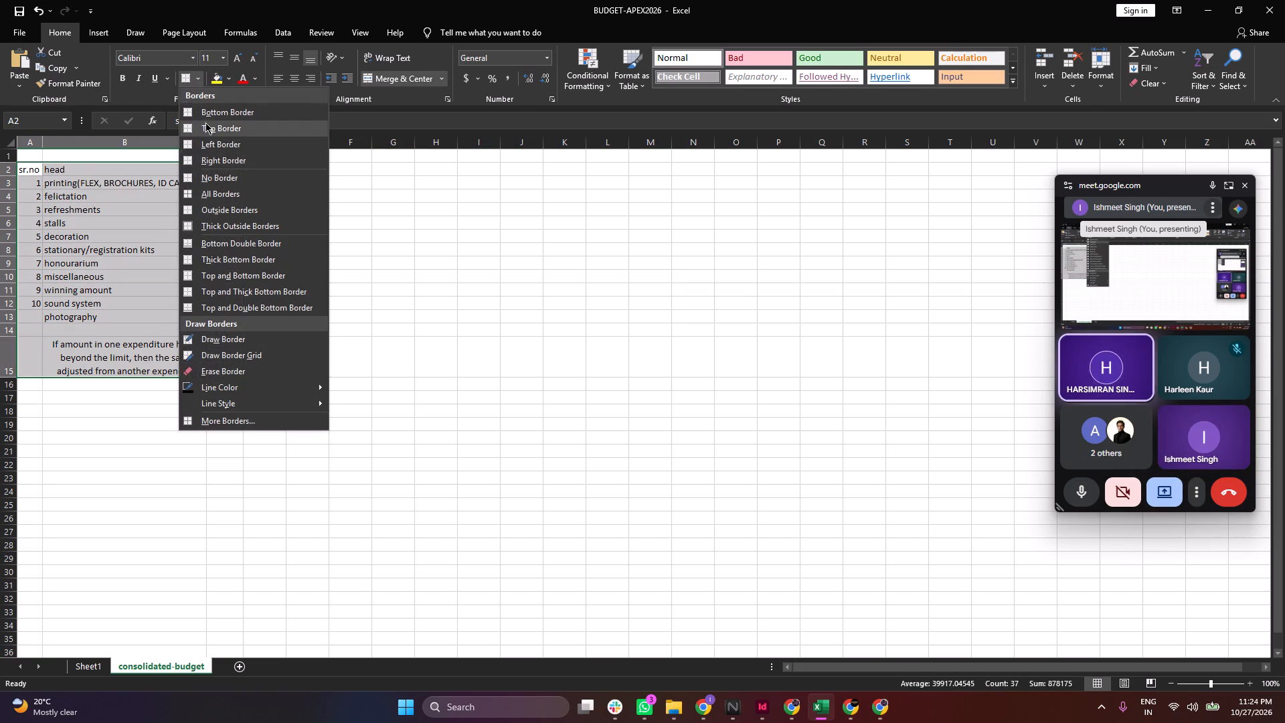
# Apply all borders to the consolidated-budget table A2:C15 and refit the amount column's width.
pyautogui.click(216, 193)
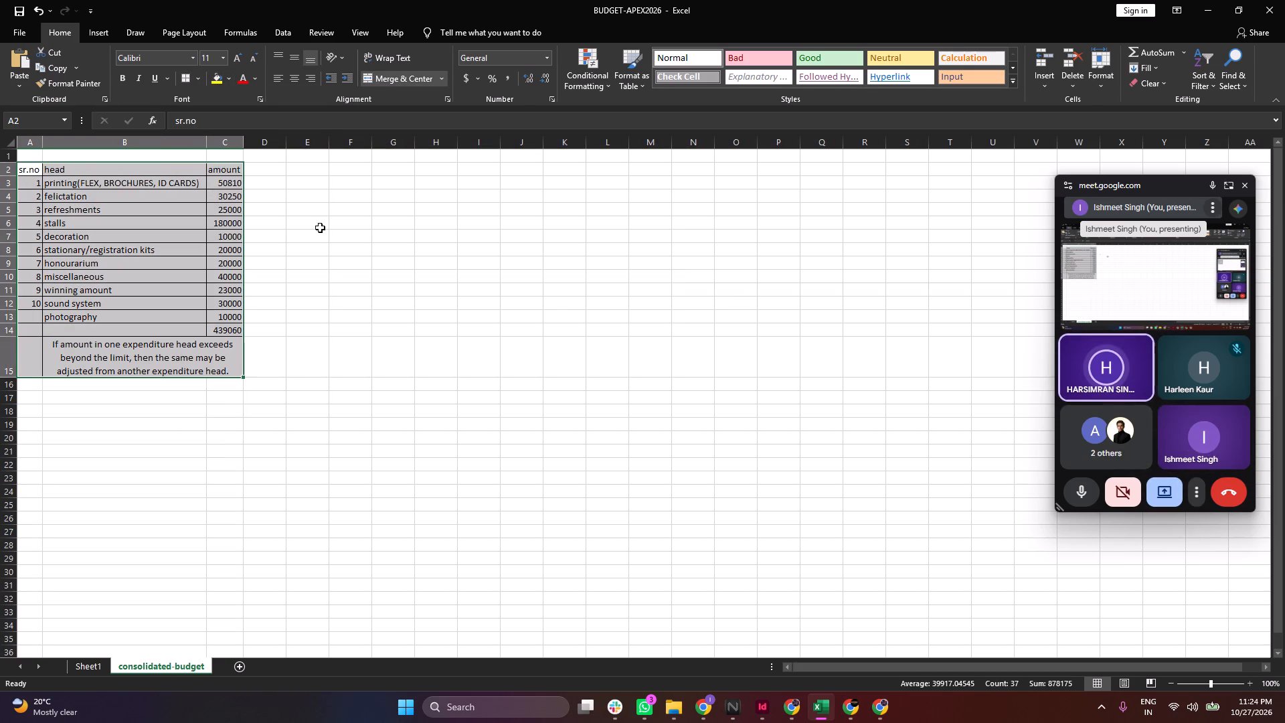
pyautogui.click(320, 228)
pyautogui.doubleClick(242, 143)
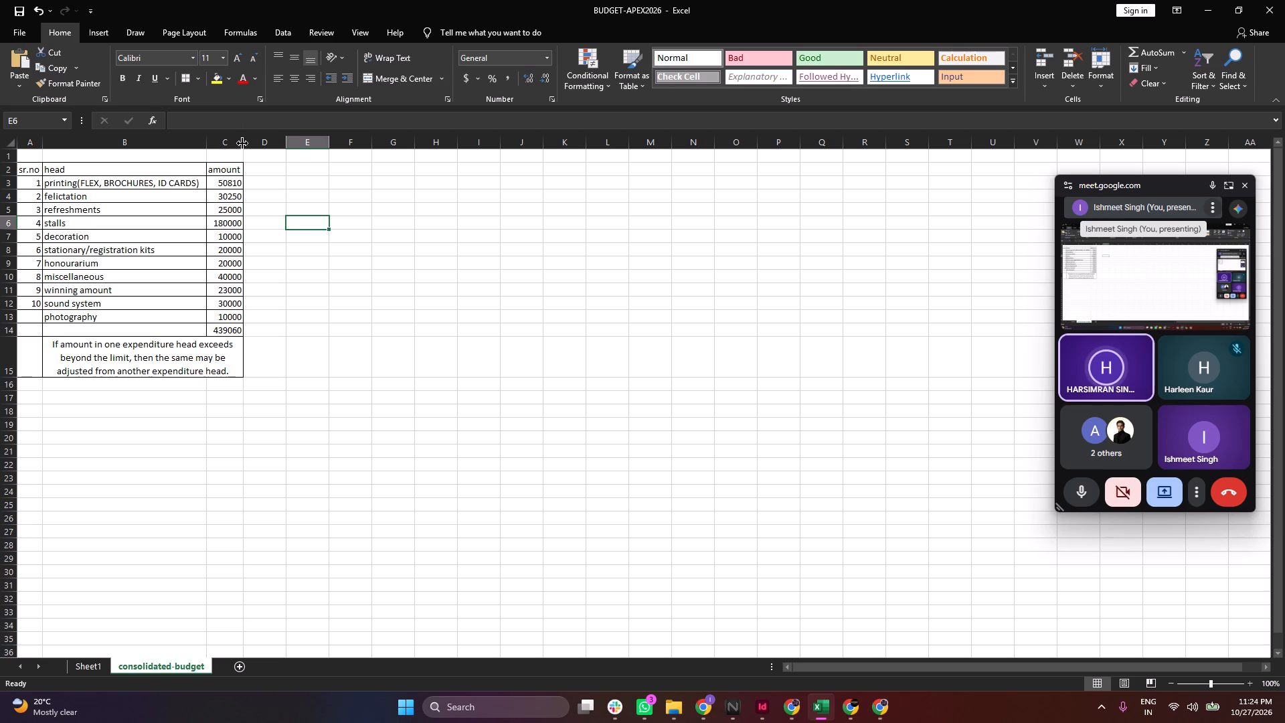
pyautogui.click(297, 180)
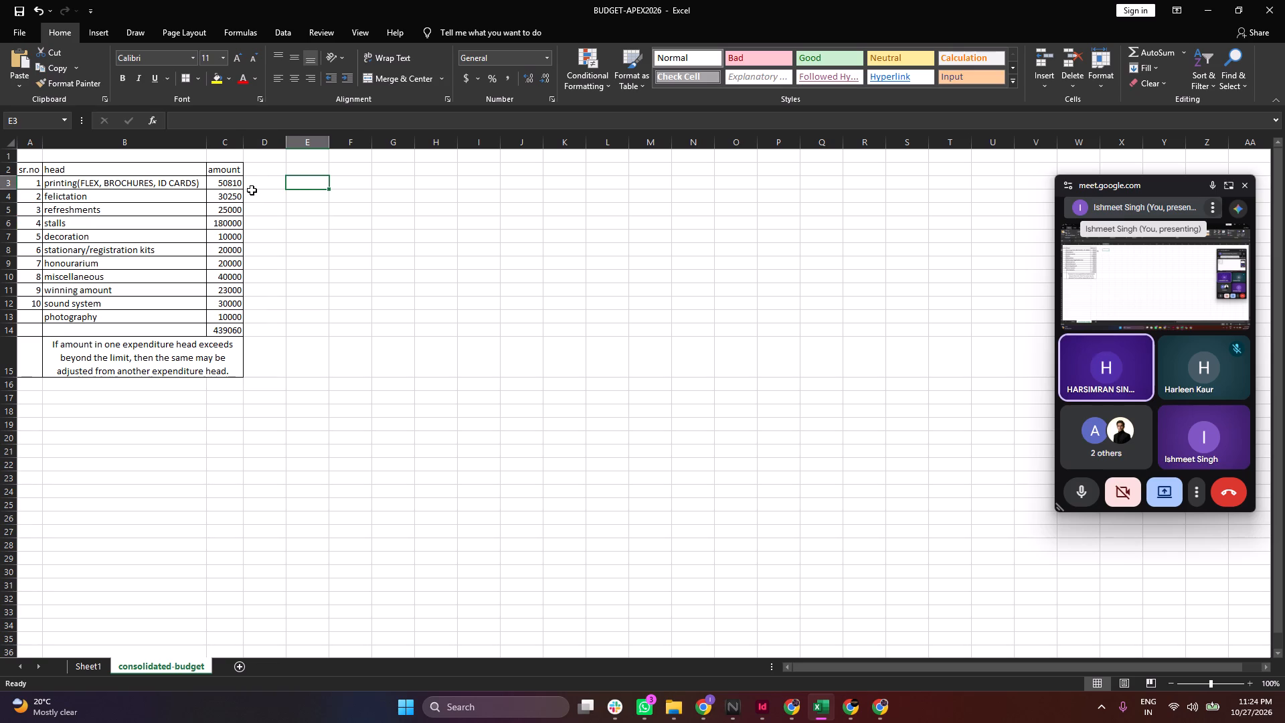
# Compare the consolidated-budget's combined printing and felictation sum with the sum of Sheet1's amounts from school-visit brochures through winners' trophies.
pyautogui.moveTo(227, 182); pyautogui.dragTo(231, 193)
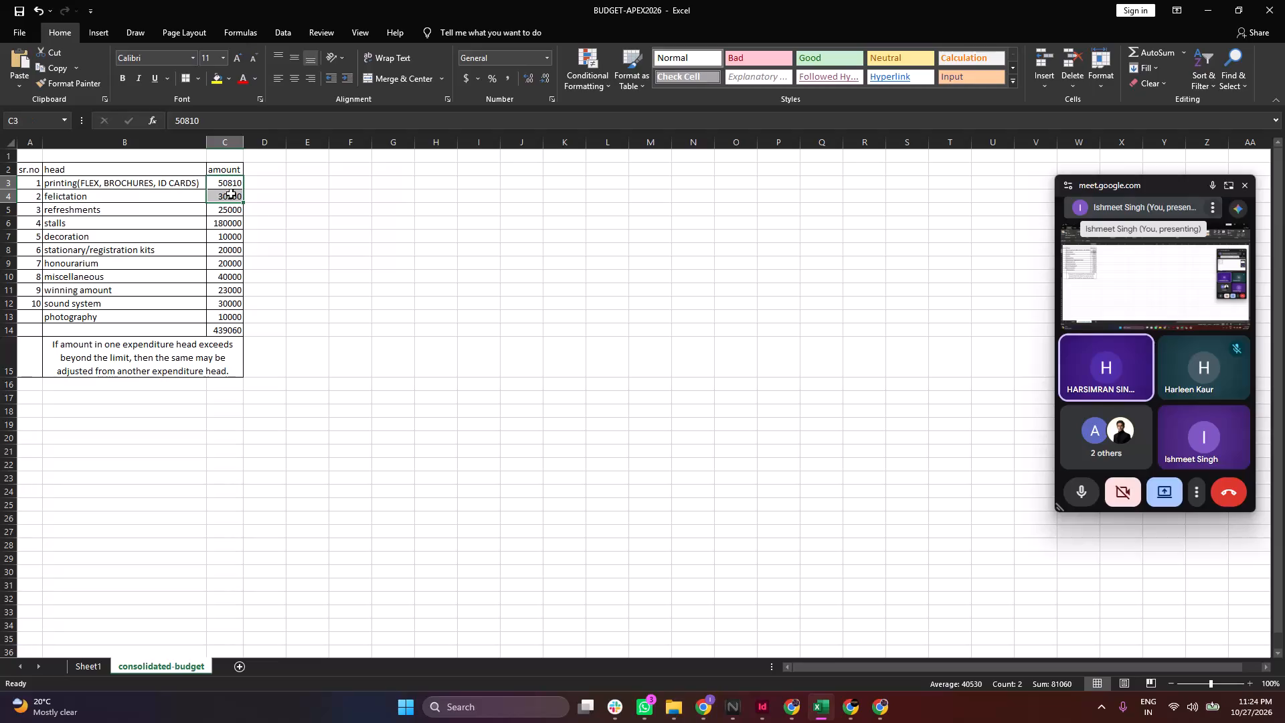
pyautogui.click(95, 666)
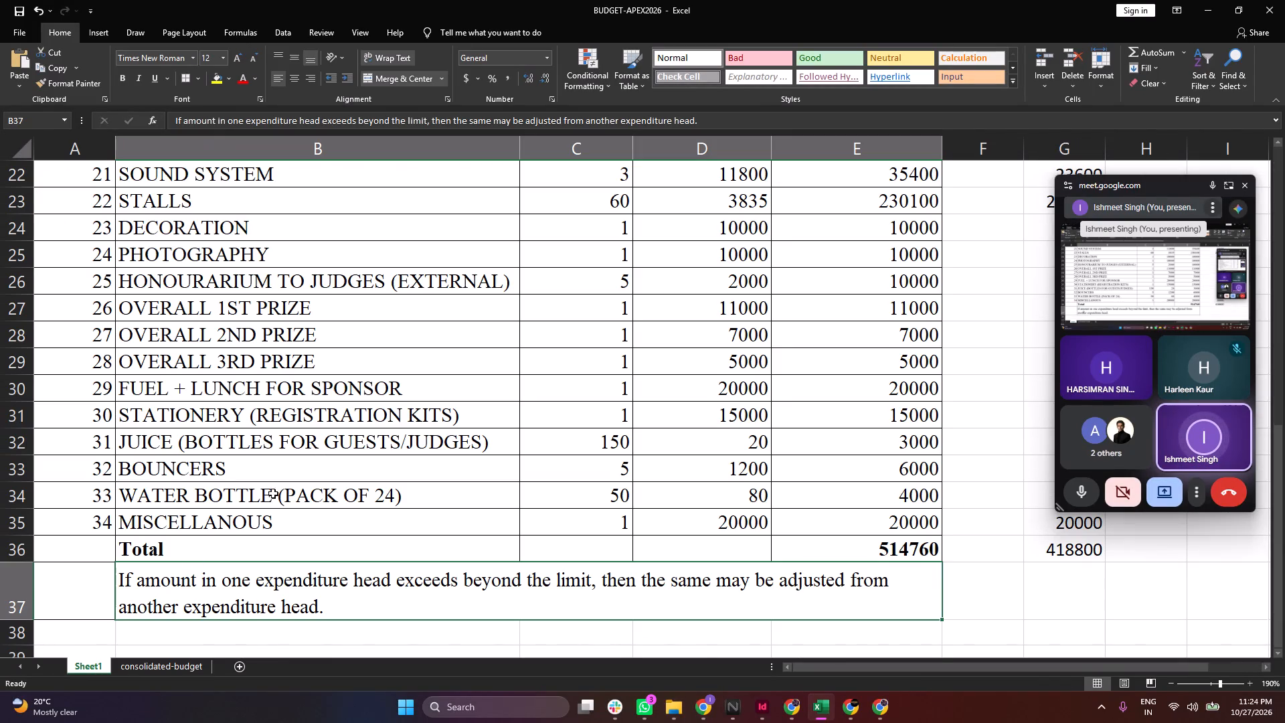
pyautogui.scroll(5, 726, 406)
pyautogui.scroll(6, 756, 323)
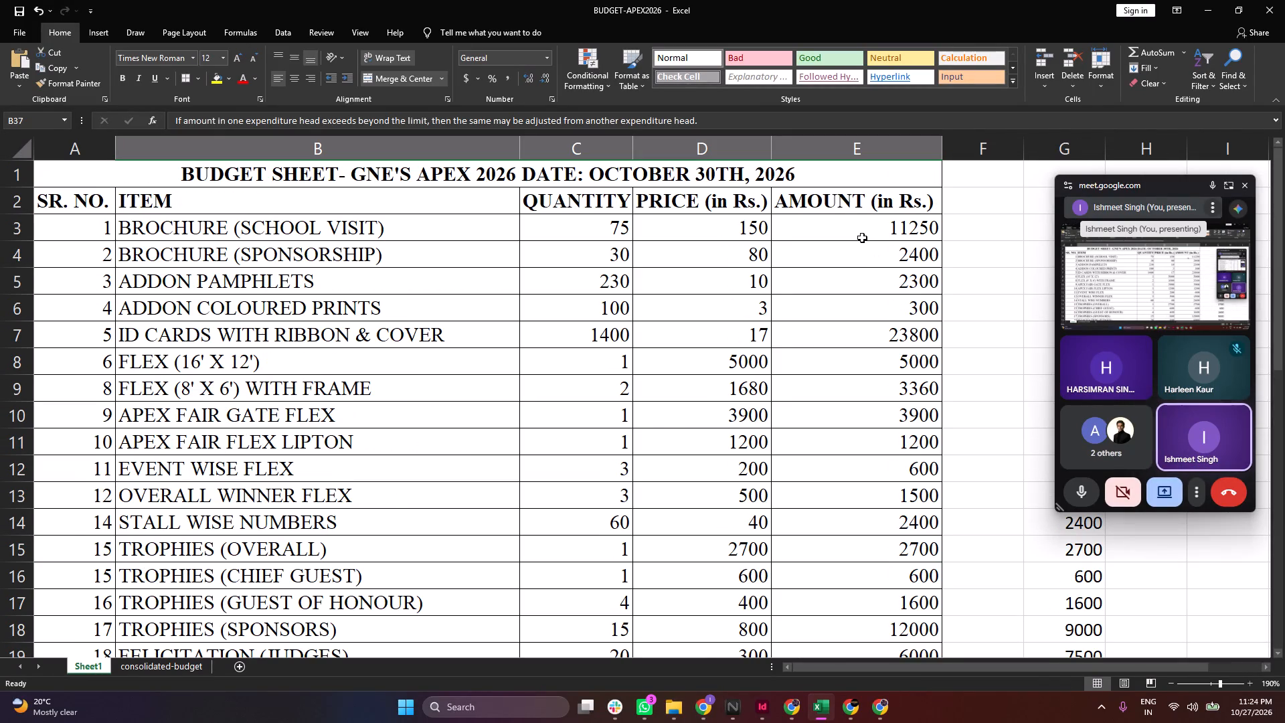
pyautogui.moveTo(861, 236); pyautogui.dragTo(887, 519)
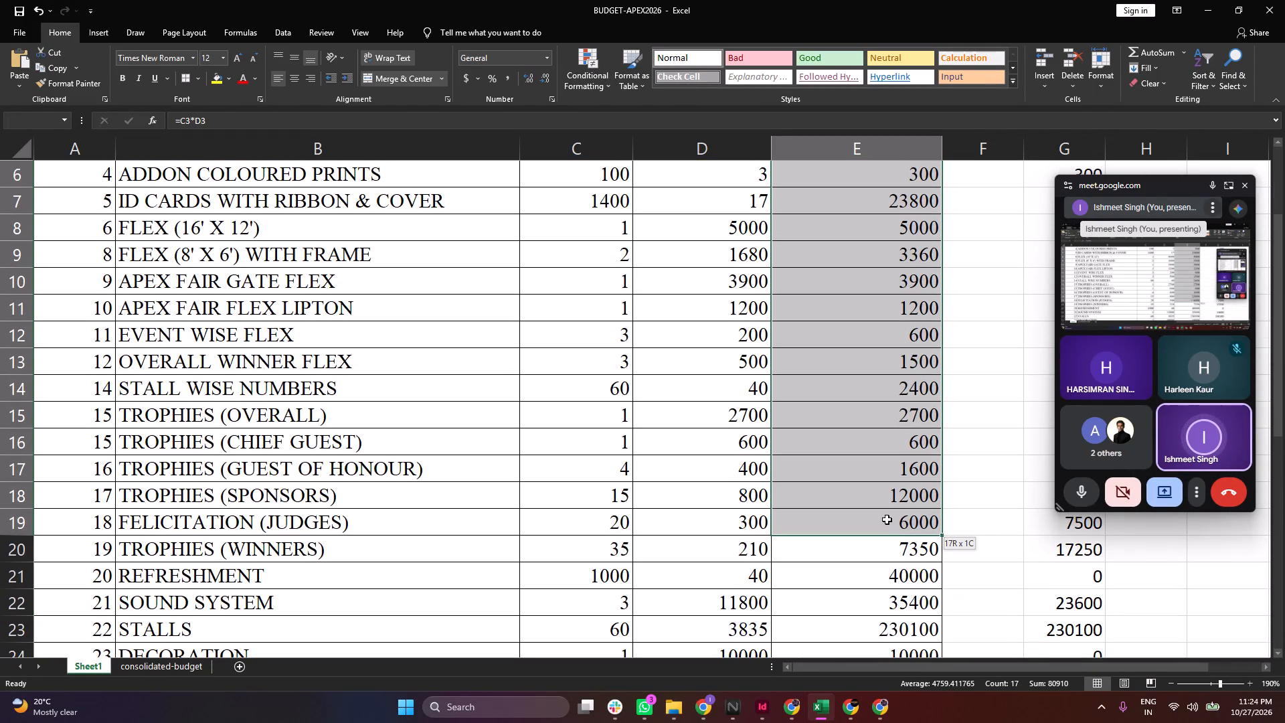
pyautogui.moveTo(887, 519); pyautogui.dragTo(882, 543)
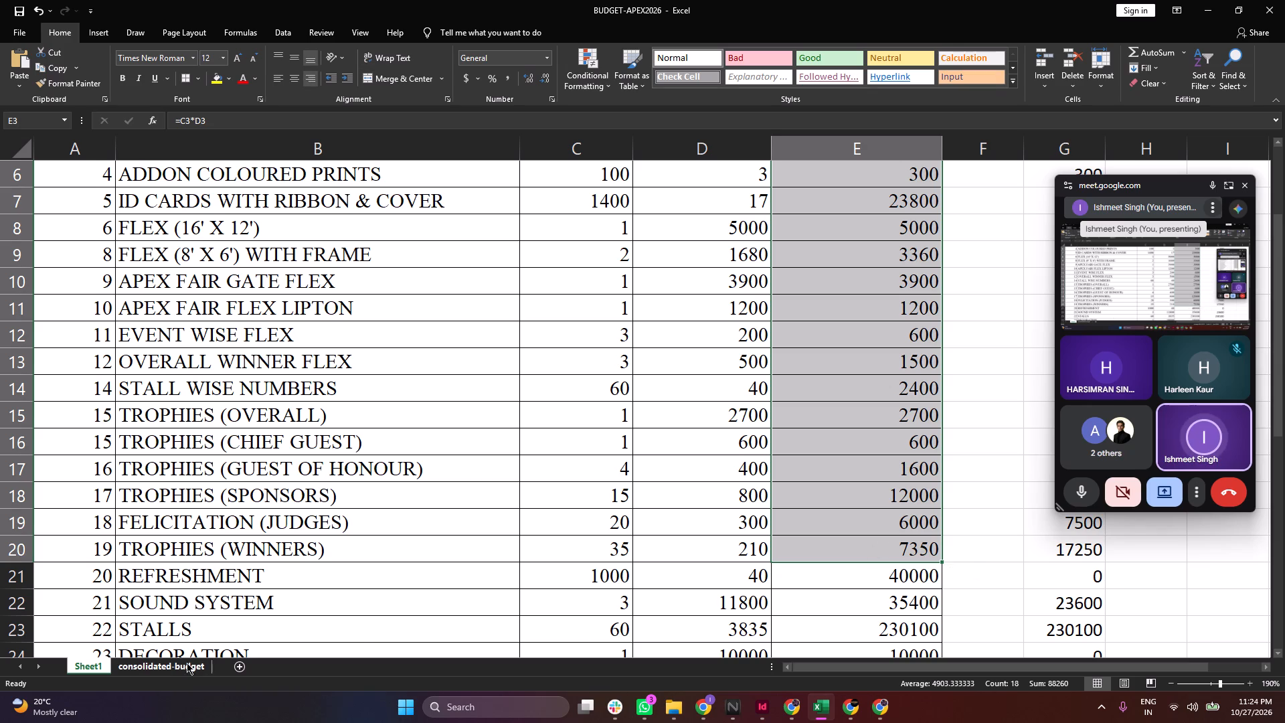
pyautogui.click(155, 671)
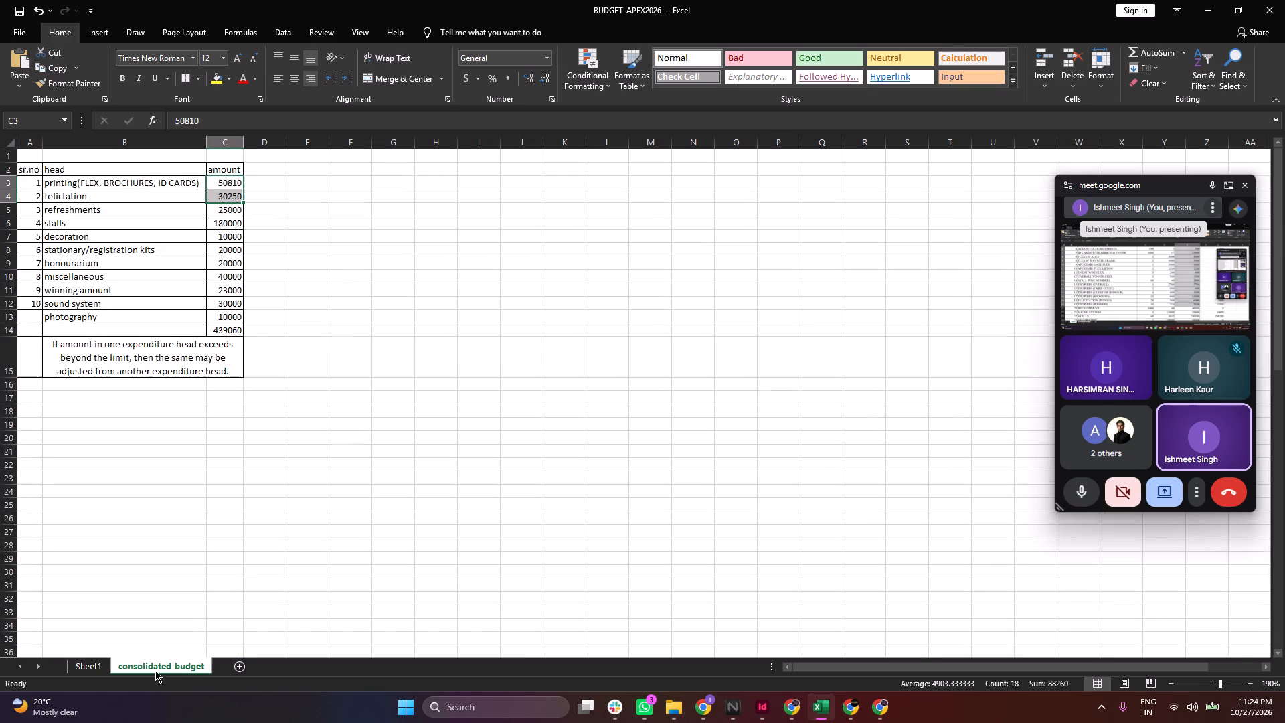
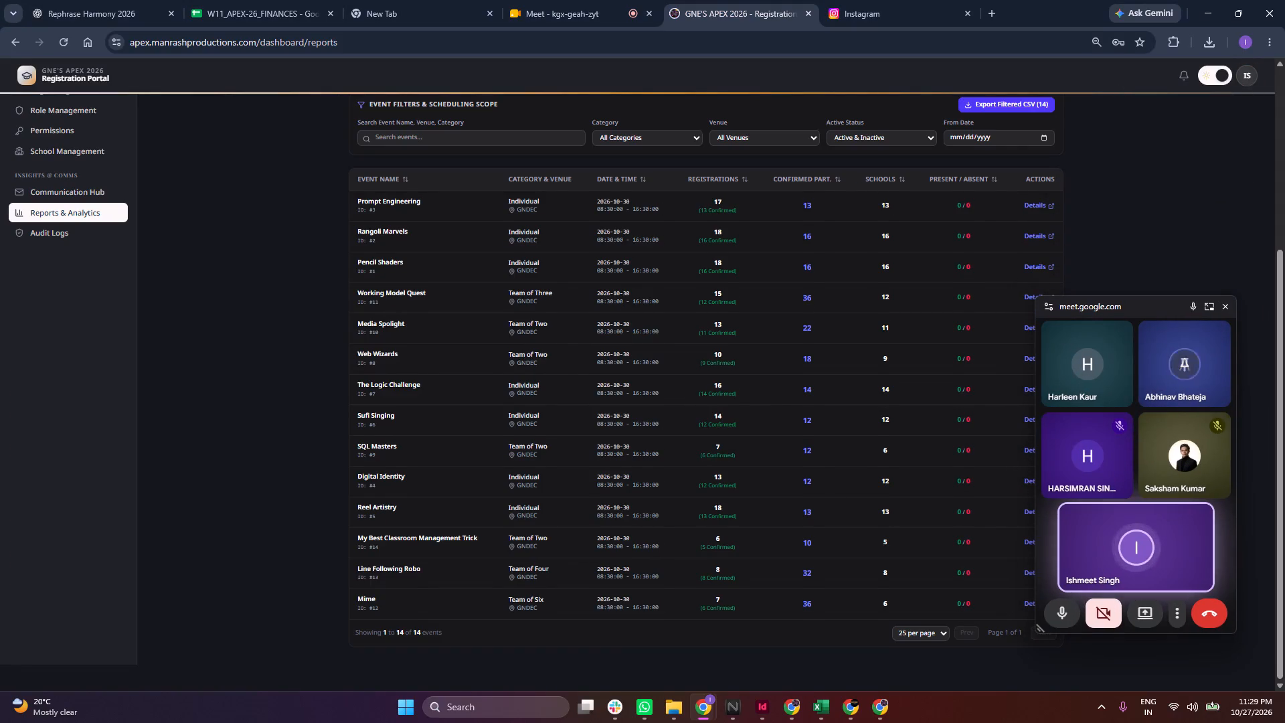
# Close the GNE'S APEX 2026 registration portal page showing the event reports.
pyautogui.click(810, 15)
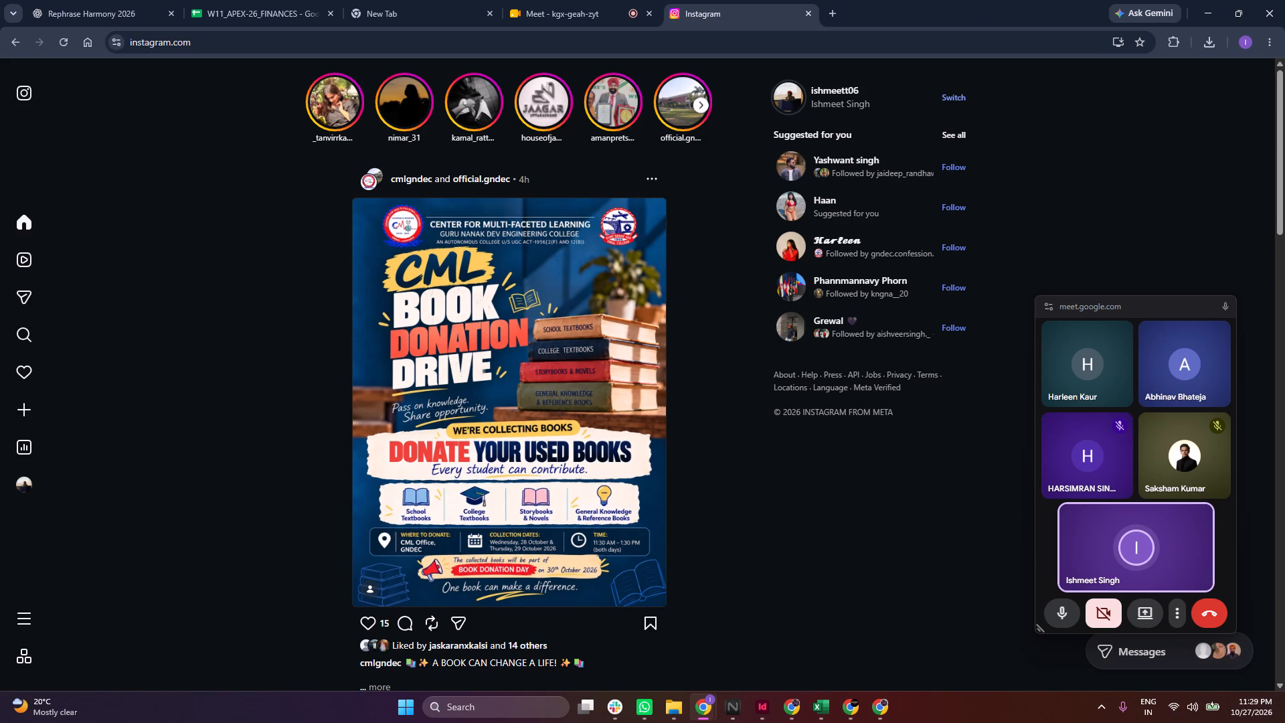